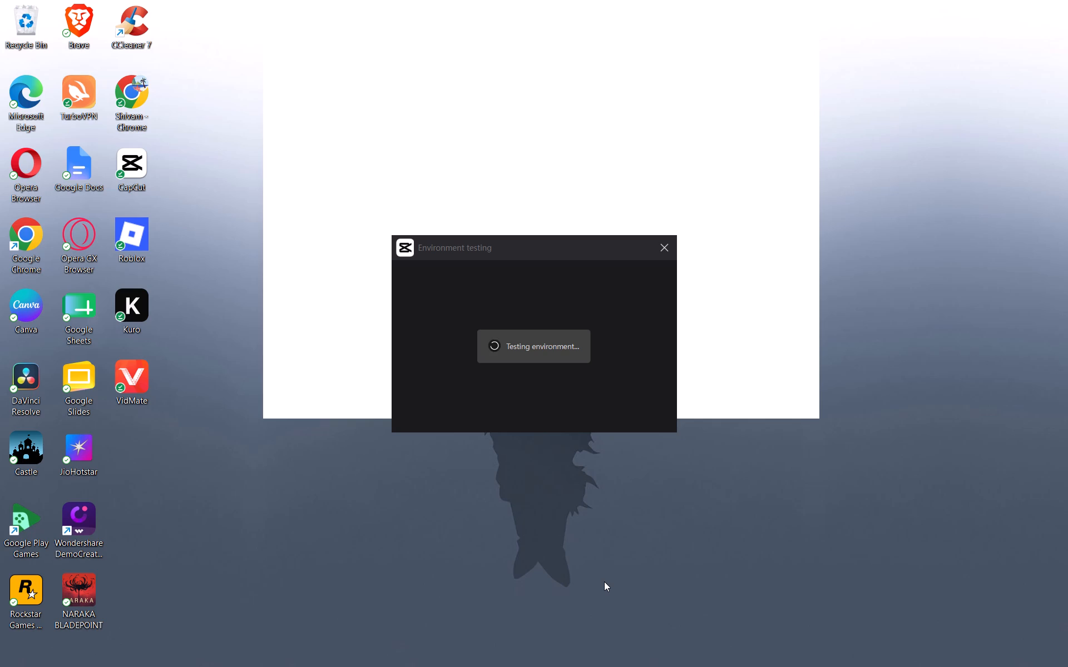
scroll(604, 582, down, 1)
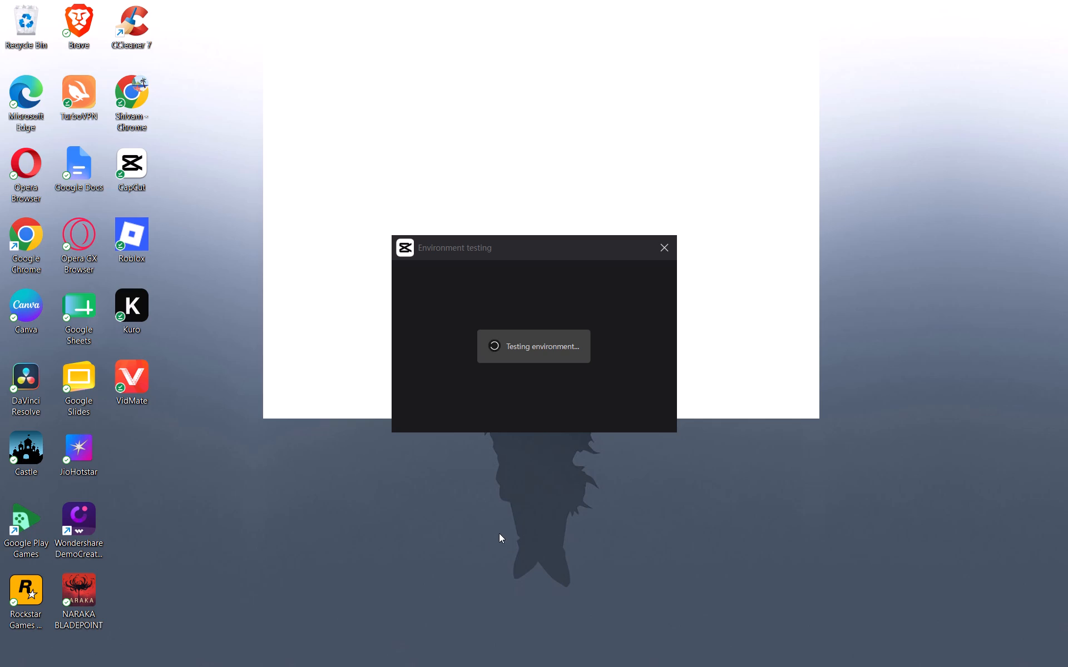
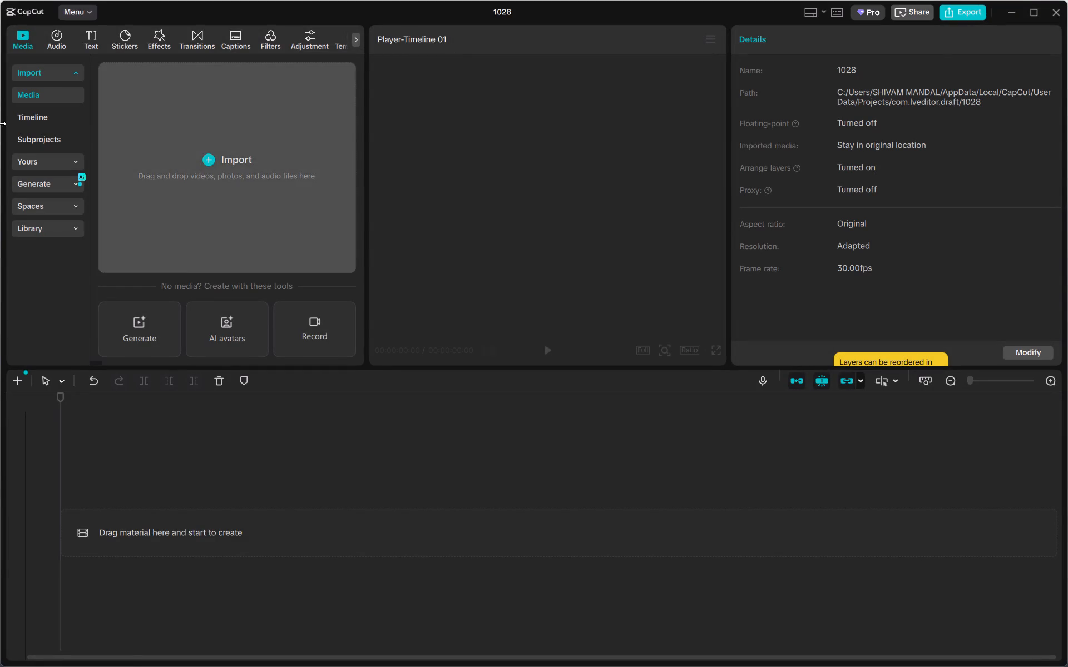
Import the video Recording ROBLOX 1 from the device's recent files into the project media.
click(226, 179)
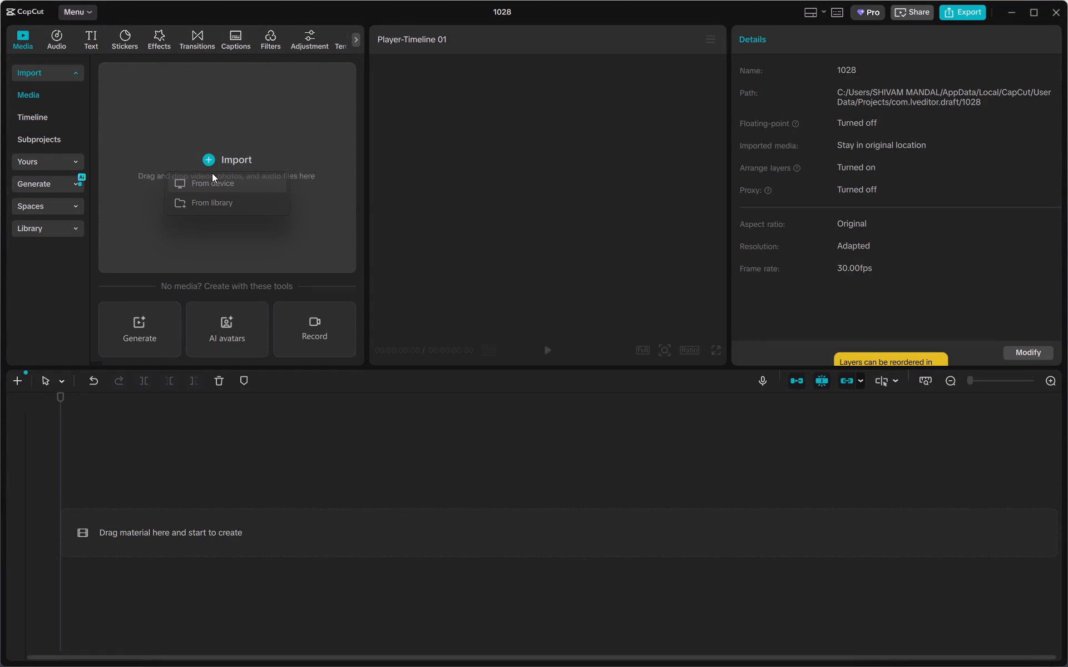
click(205, 183)
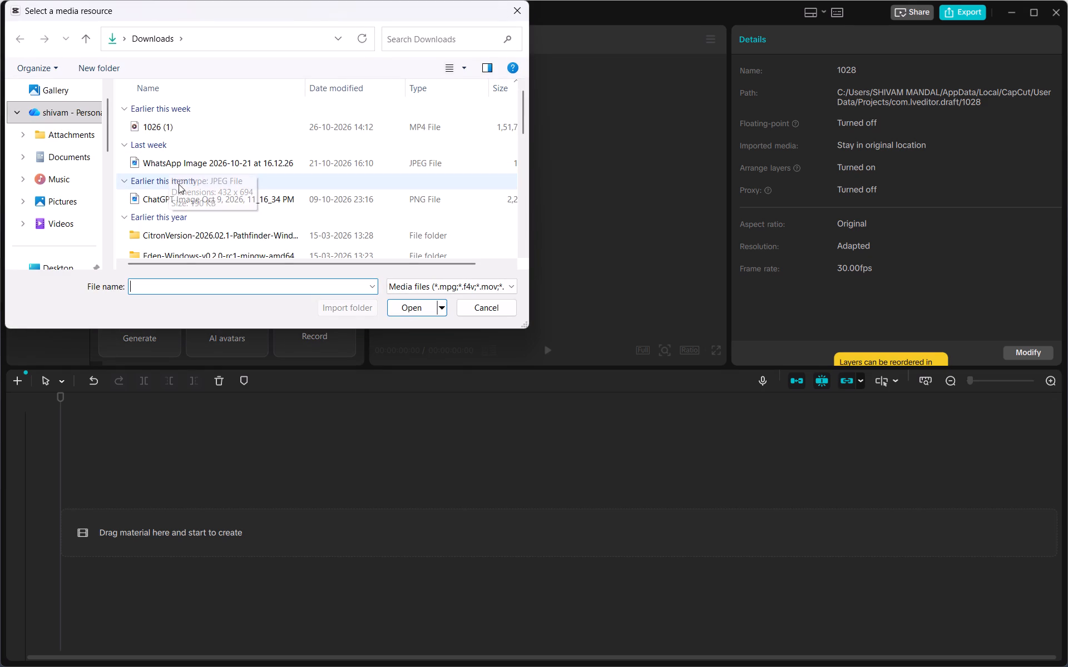
click(60, 95)
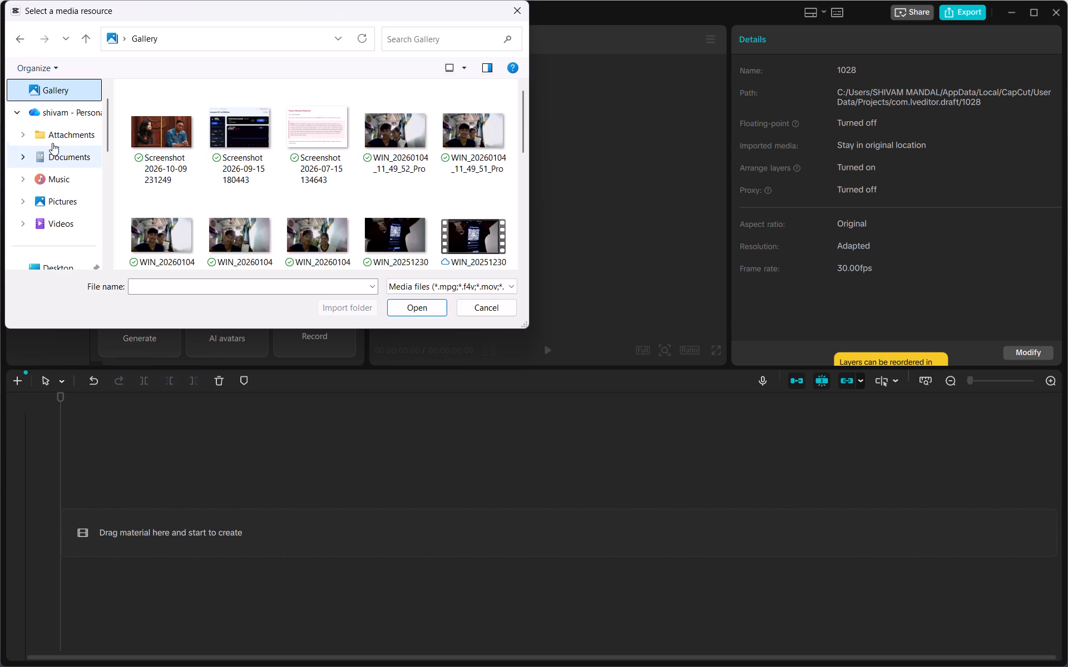
scroll(304, 212, down, 2)
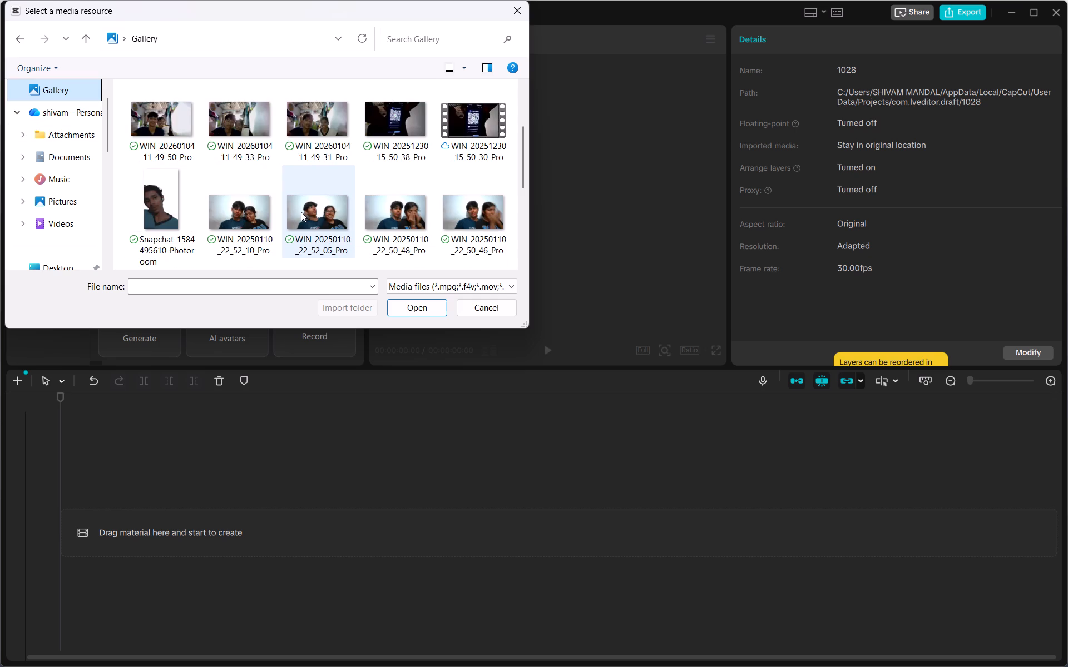
scroll(301, 212, down, 3)
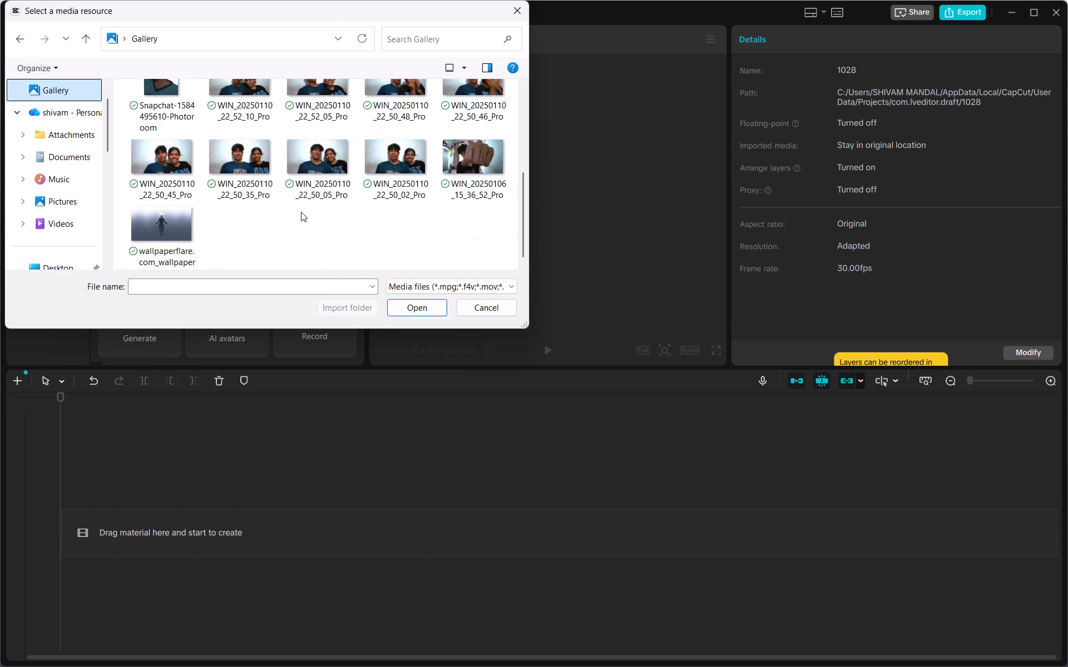
scroll(60, 129, up, 1)
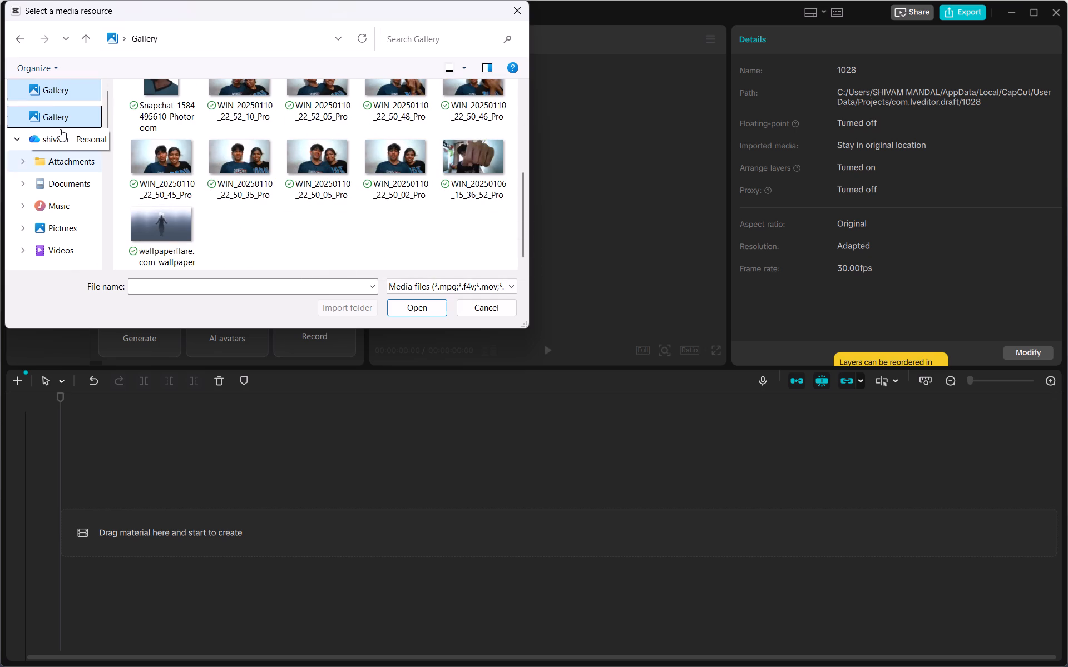
scroll(60, 129, up, 2)
click(47, 86)
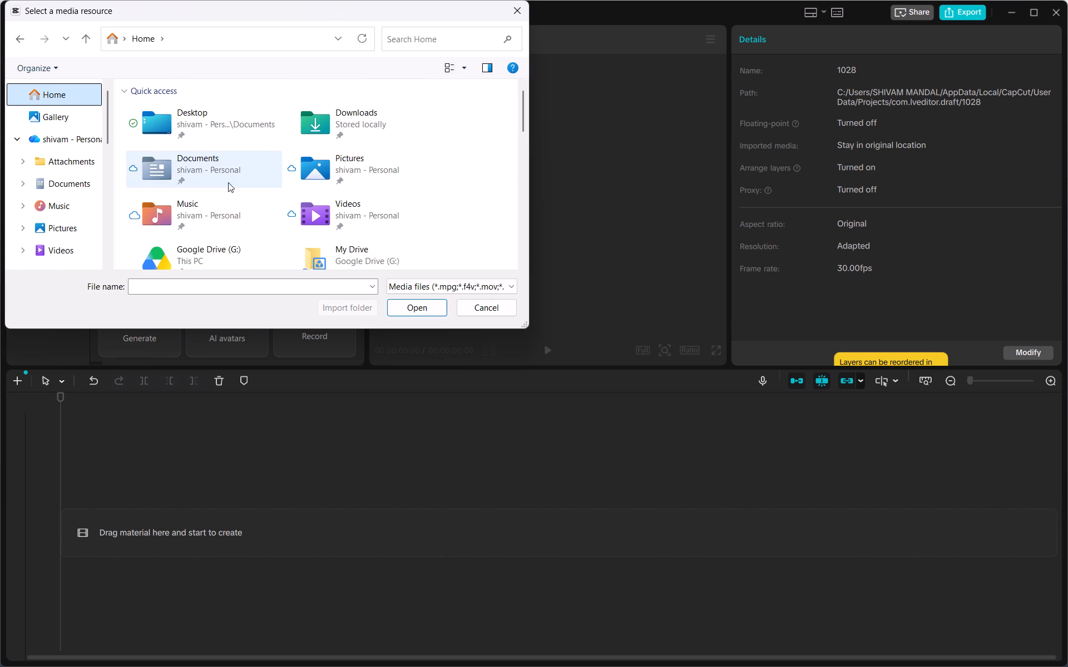
scroll(211, 190, down, 6)
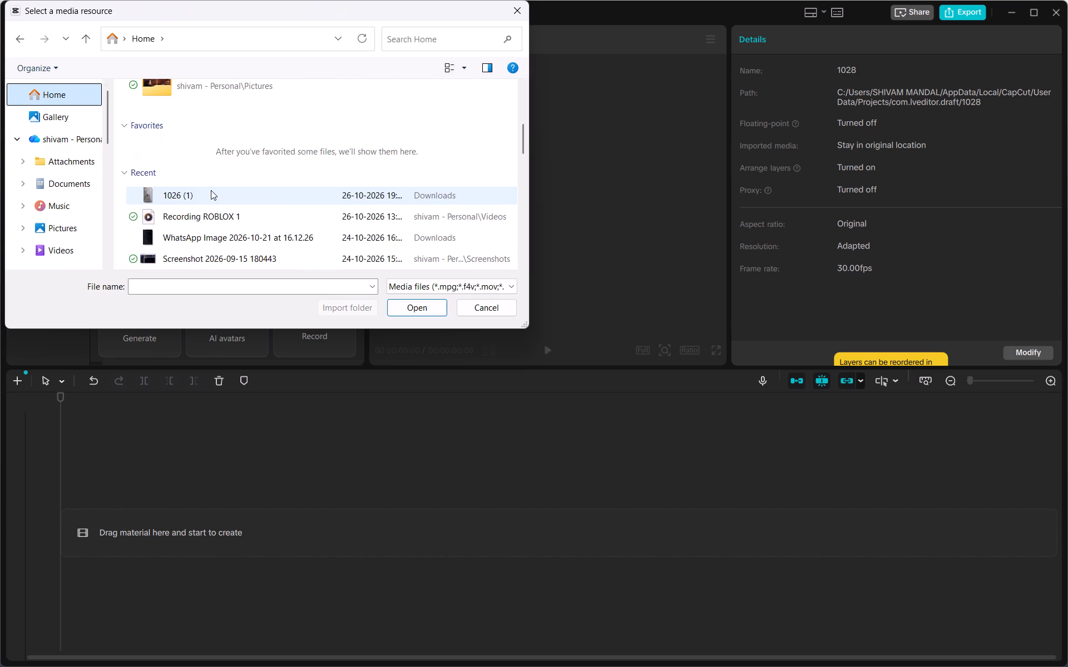
scroll(191, 211, down, 2)
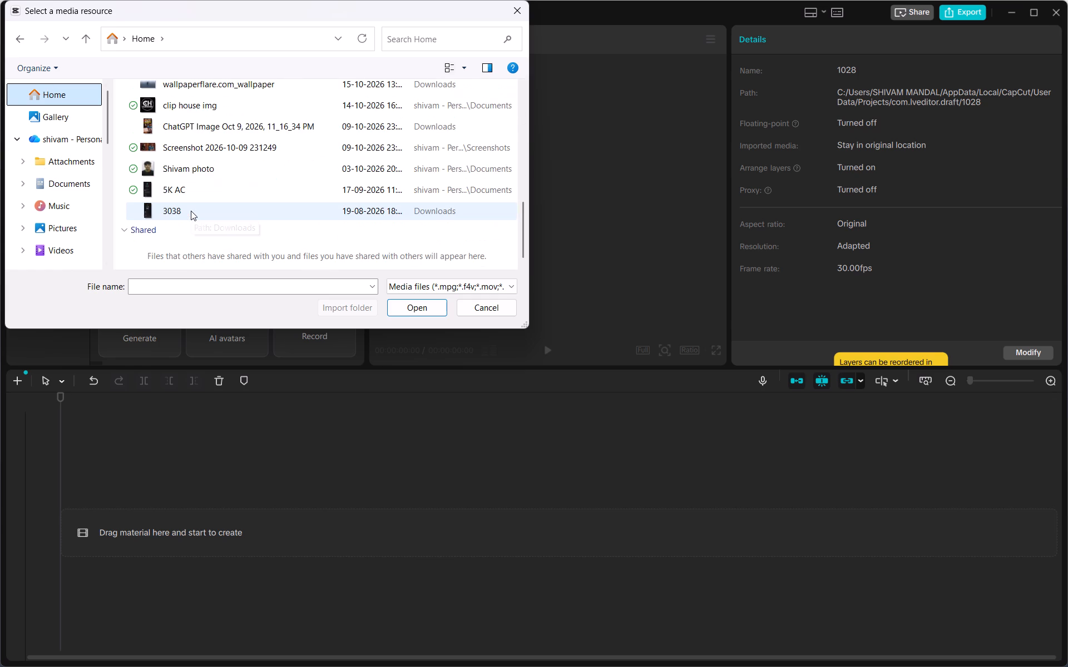
scroll(191, 211, down, 3)
scroll(191, 211, up, 1)
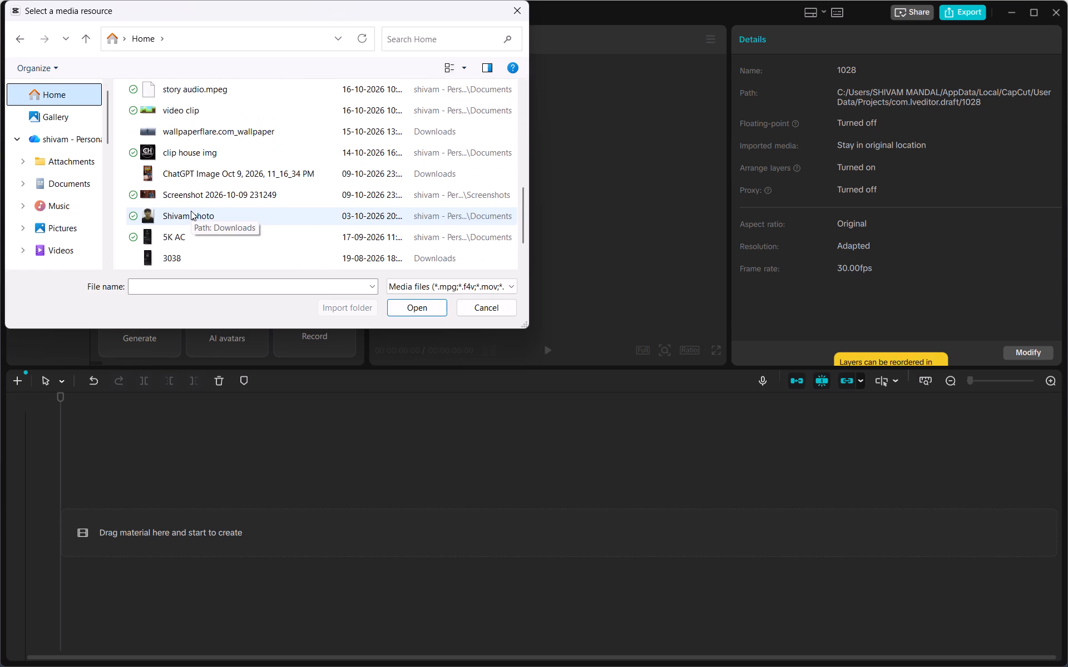
scroll(191, 211, up, 2)
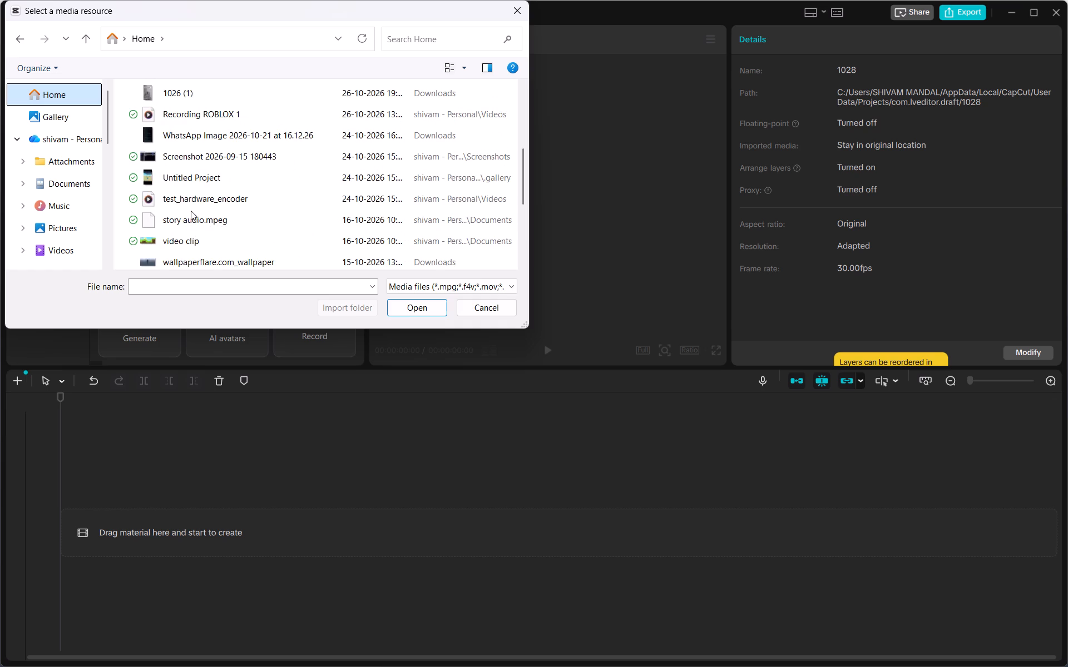
scroll(191, 212, down, 1)
scroll(191, 212, up, 1)
scroll(191, 212, down, 1)
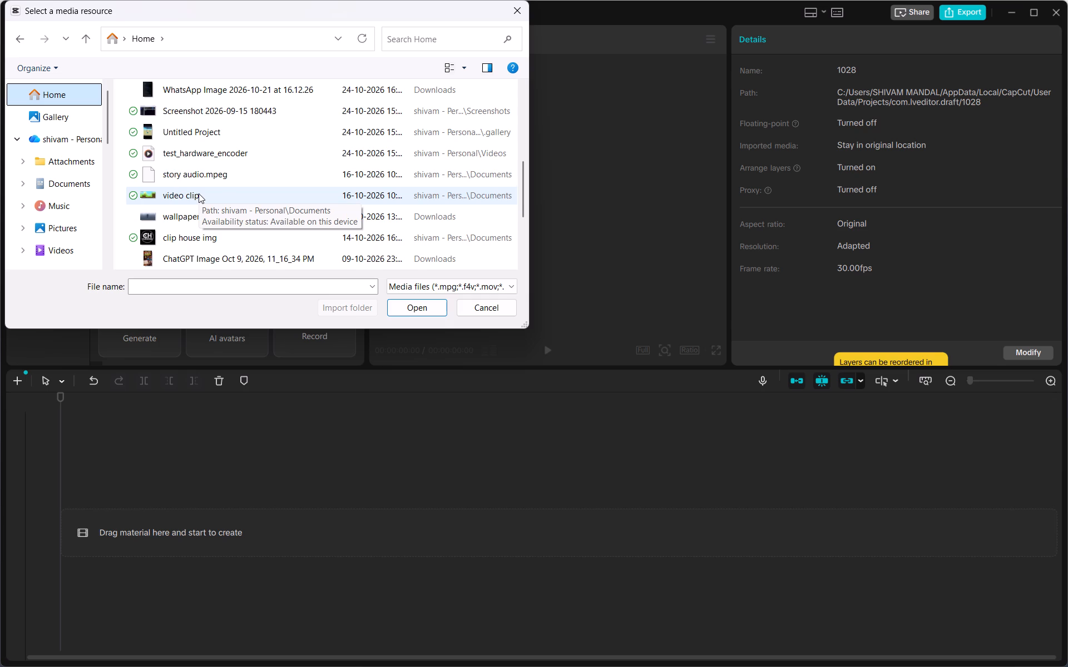
scroll(199, 193, up, 2)
scroll(199, 193, down, 2)
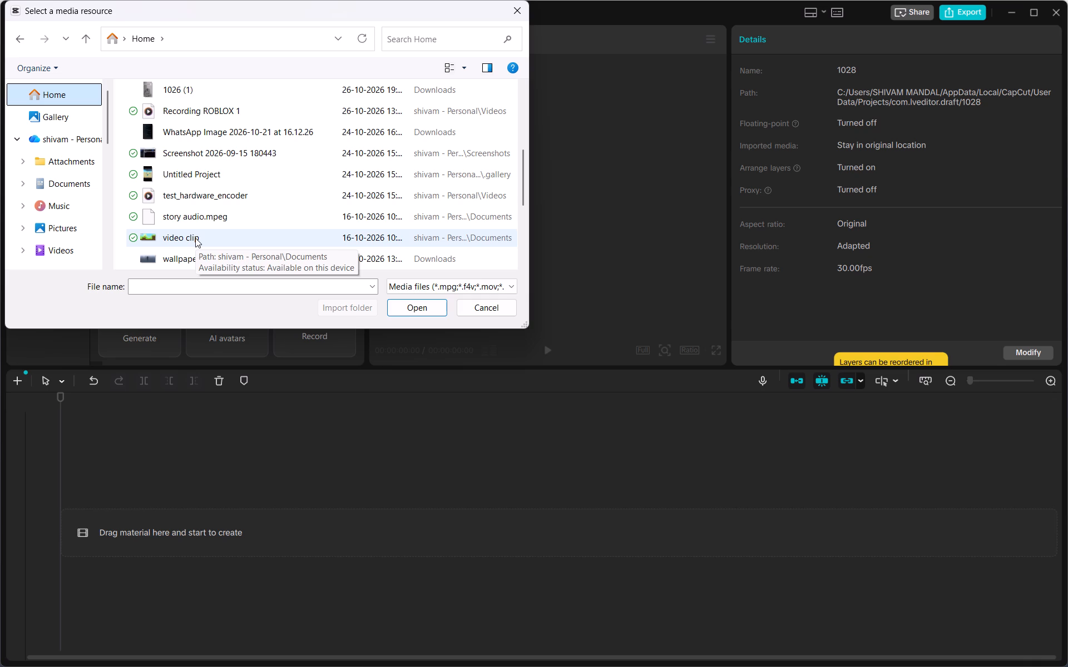
scroll(207, 211, down, 3)
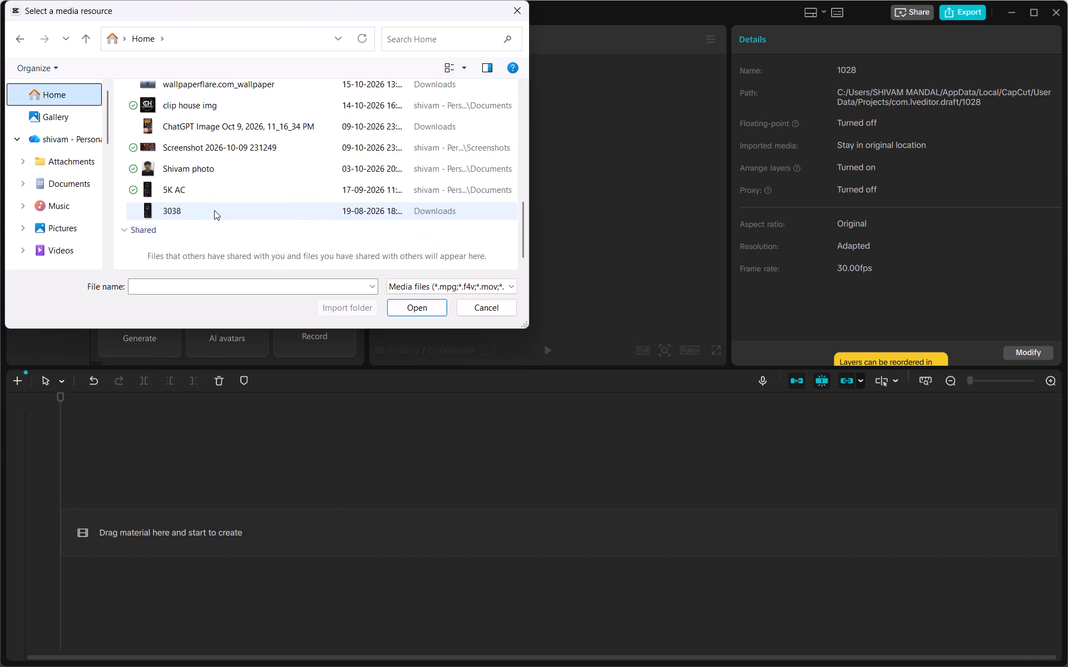
scroll(214, 210, up, 4)
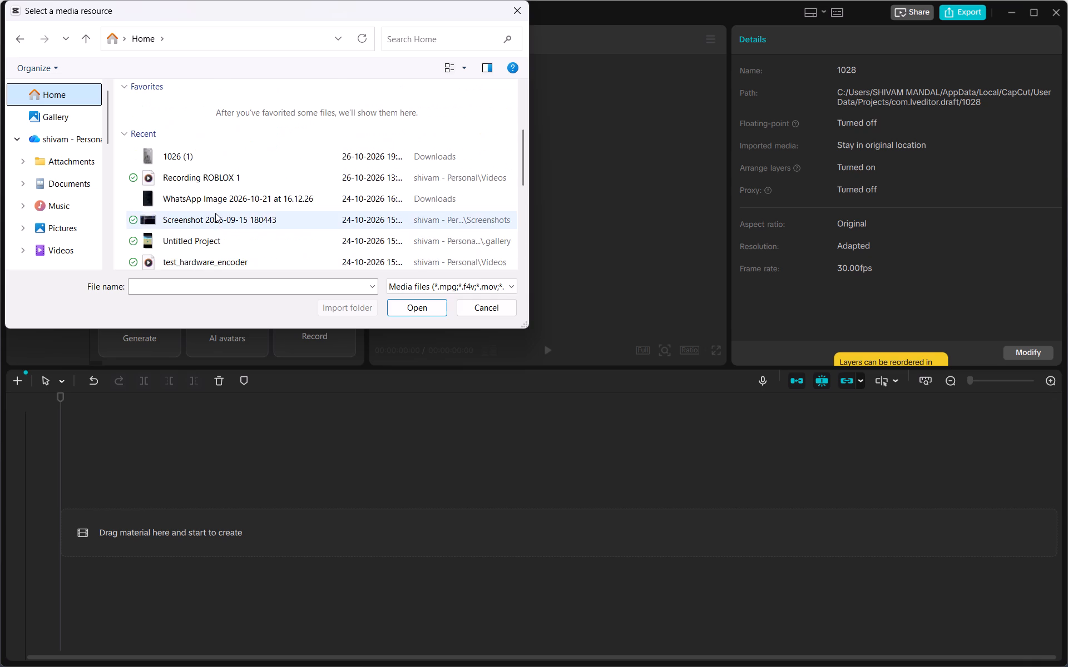
click(234, 180)
click(404, 309)
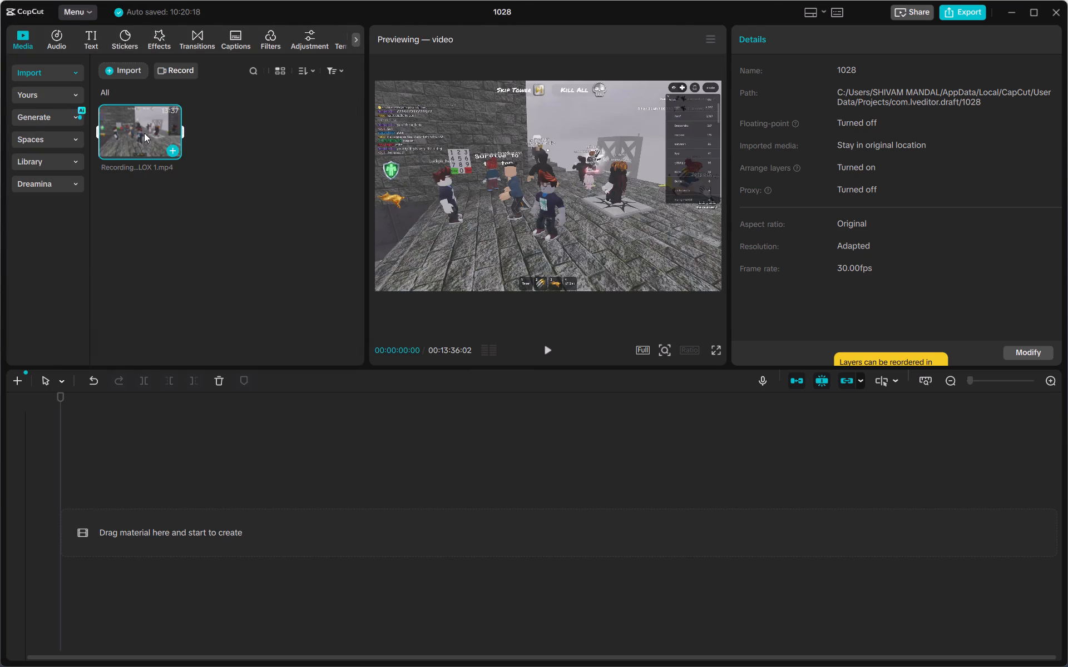
Place the imported Recording ROBLOX 1 clip at the start of the timeline's main track.
drag(144, 133, 226, 547)
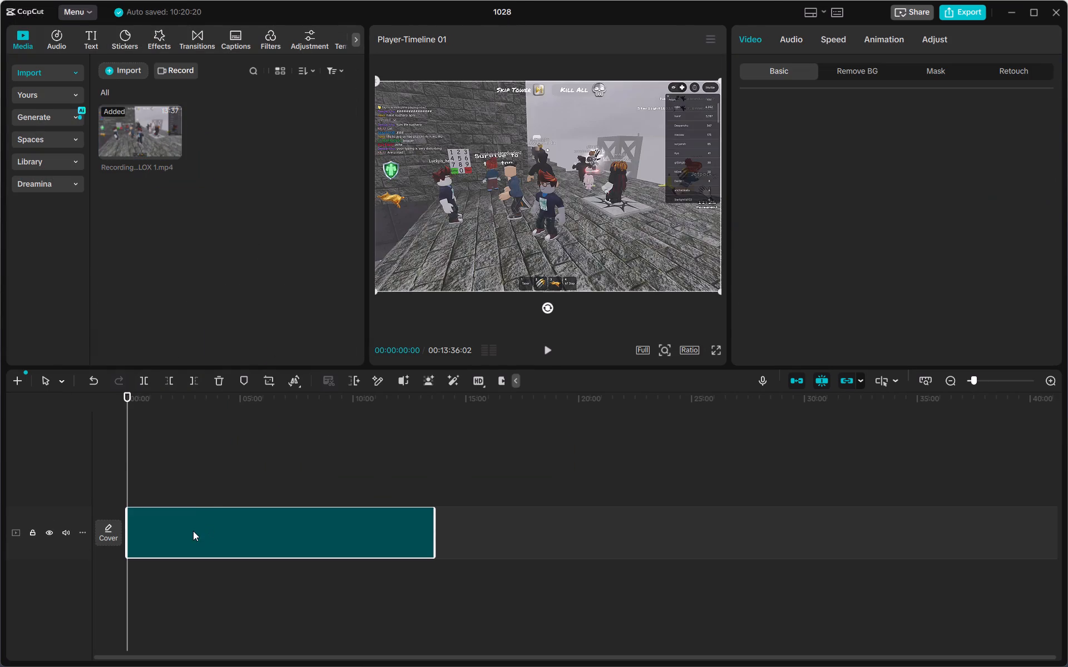
Scrub through the first minute of the Roblox recording to examine its footage.
click(986, 379)
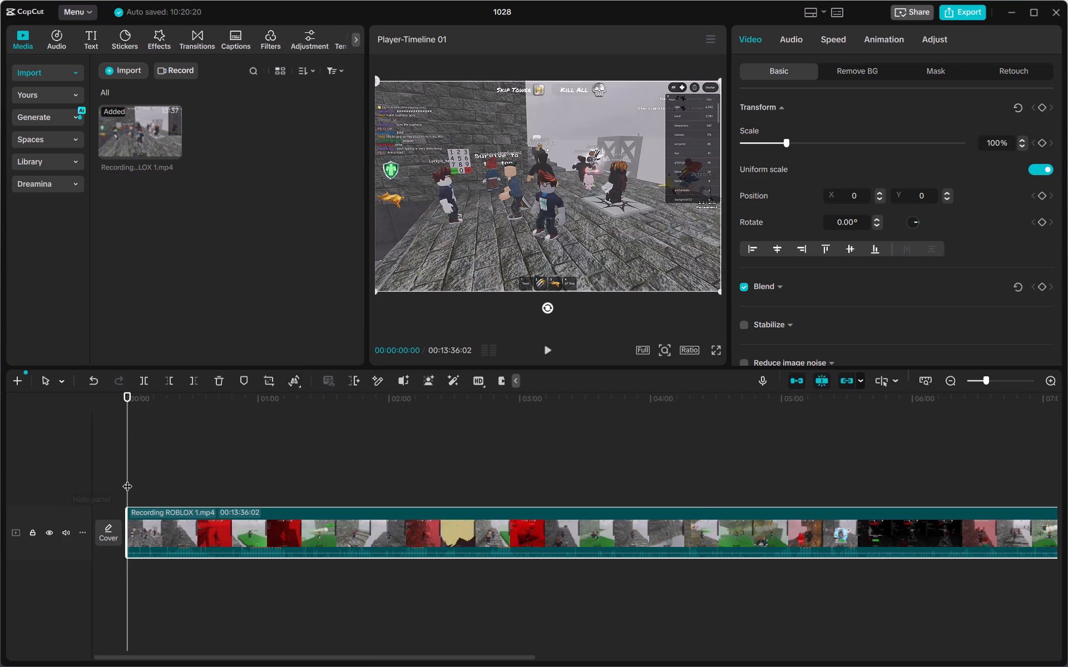
drag(127, 479, 202, 489)
drag(199, 486, 204, 483)
drag(204, 483, 210, 482)
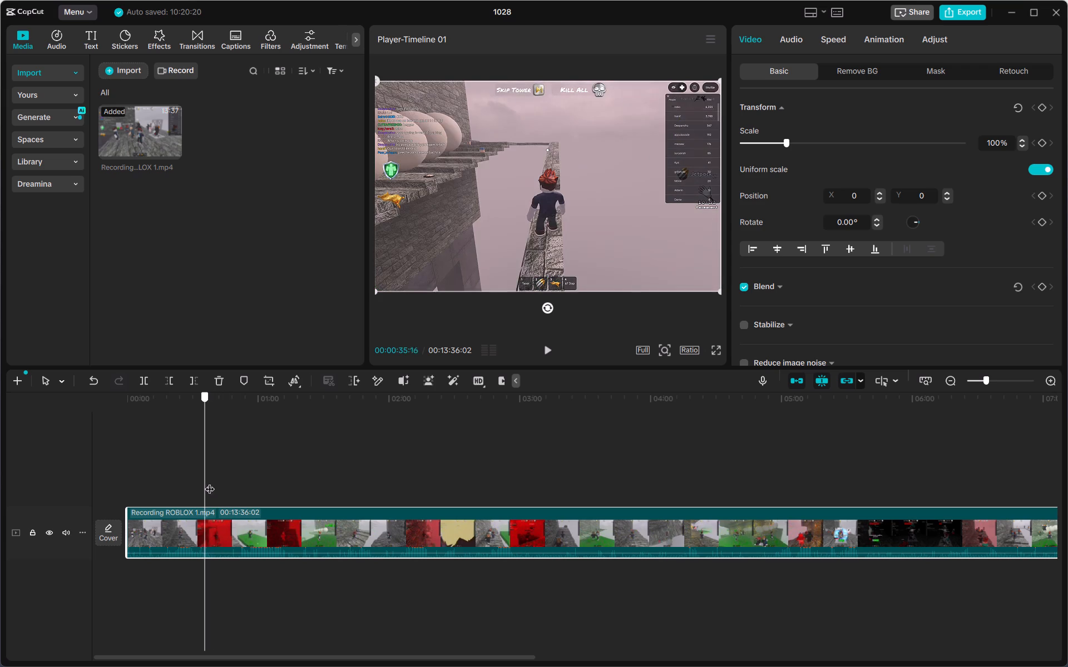
drag(210, 482, 155, 479)
click(155, 479)
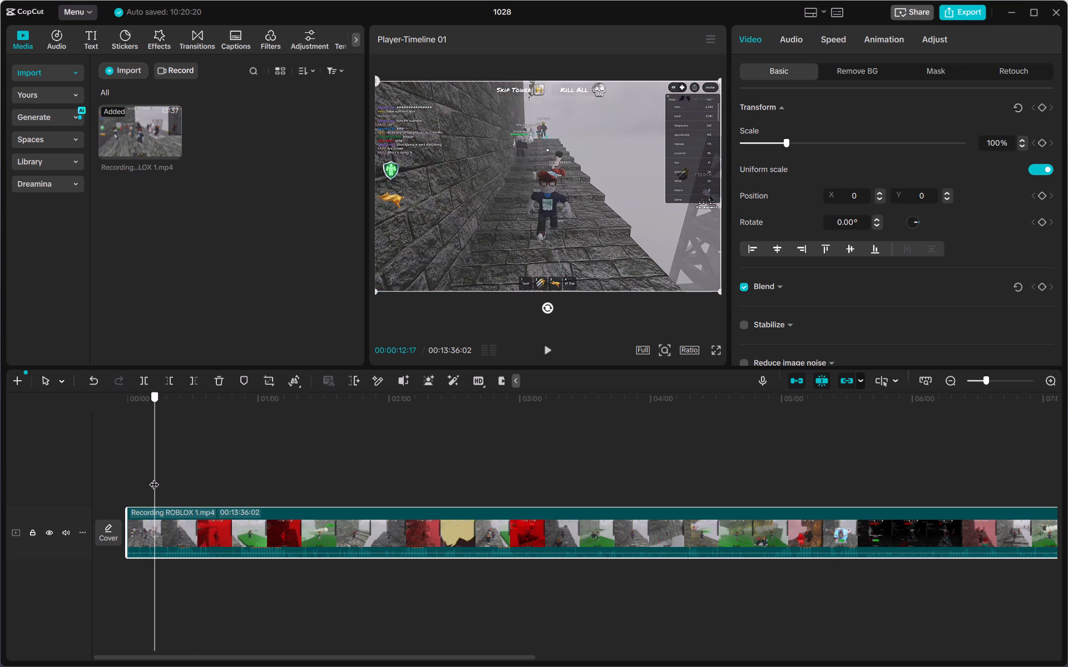
click(154, 477)
drag(154, 477, 142, 470)
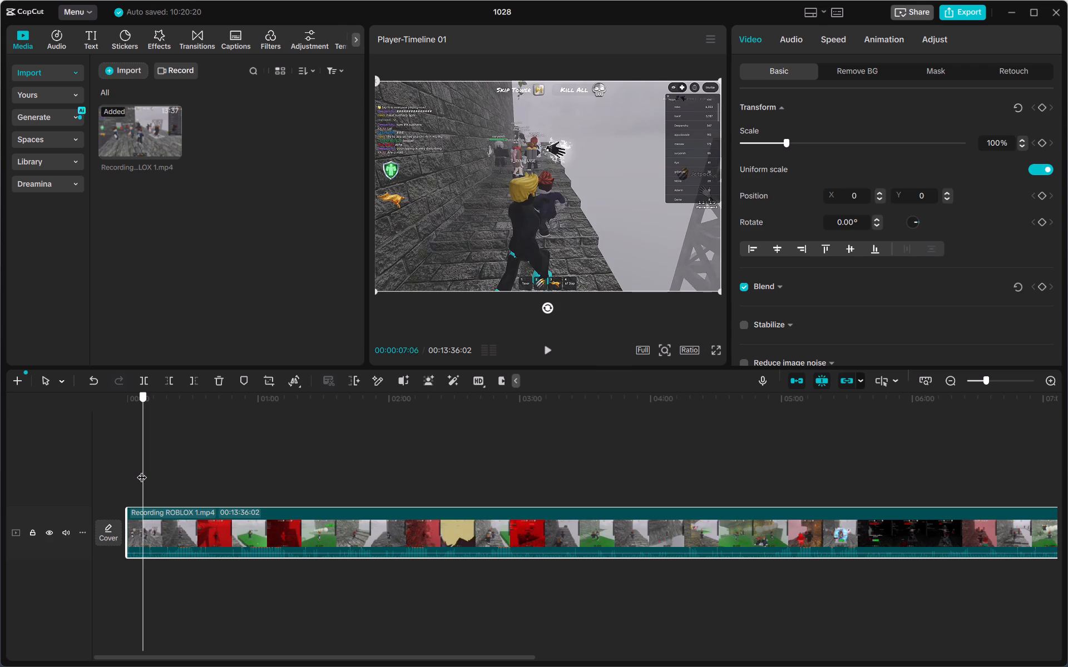
drag(142, 470, 140, 470)
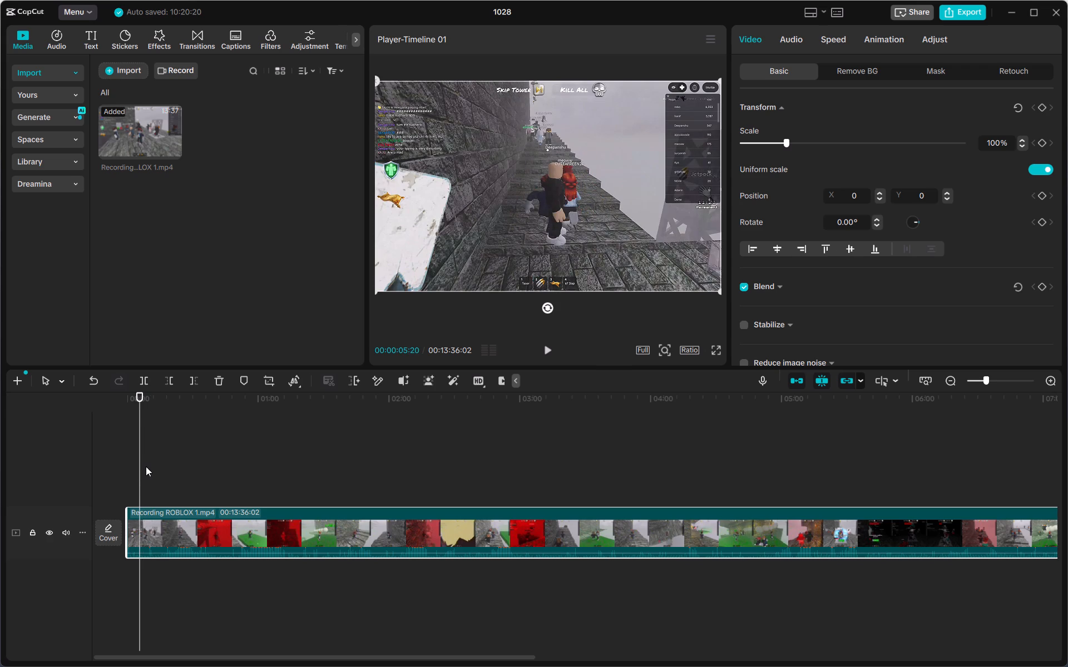
drag(136, 449, 152, 451)
drag(153, 451, 159, 451)
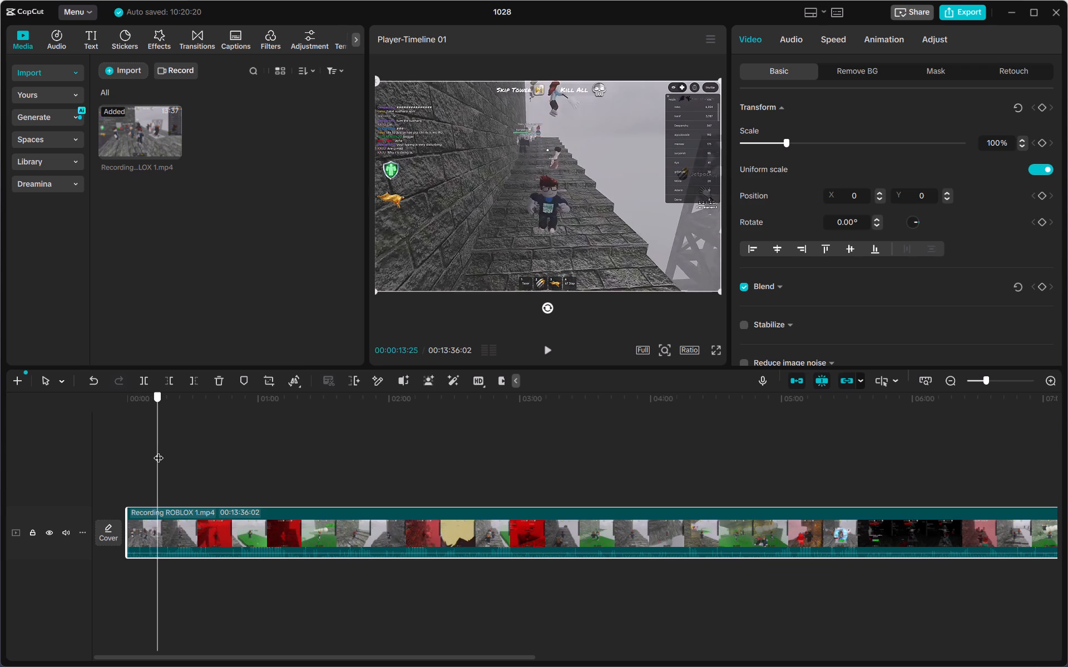
drag(159, 451, 166, 451)
drag(134, 450, 160, 450)
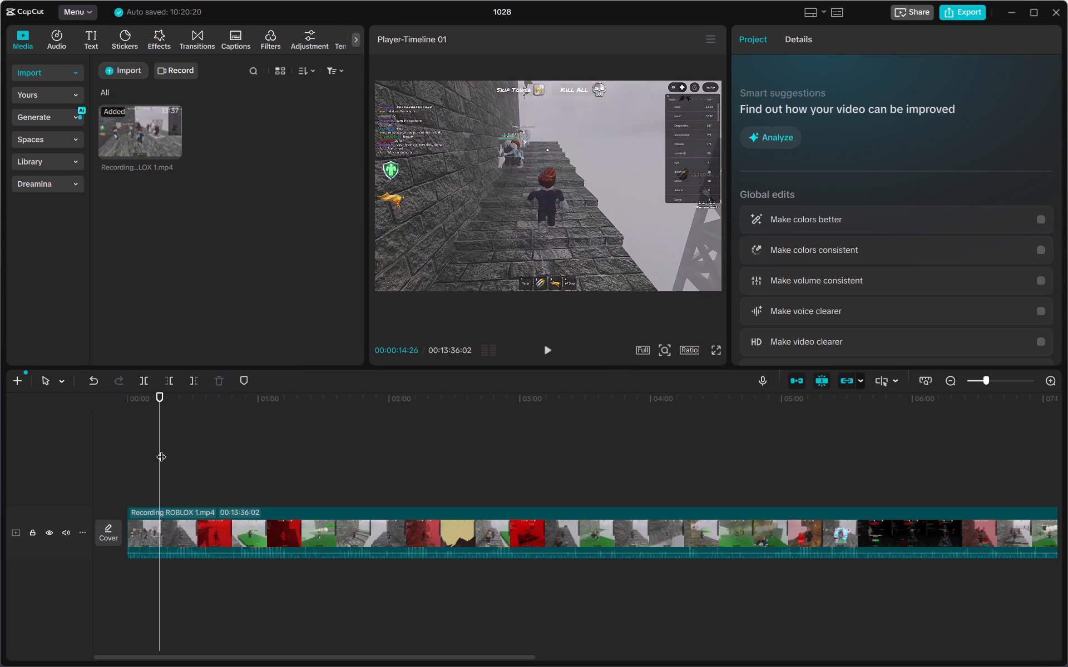
drag(162, 450, 185, 451)
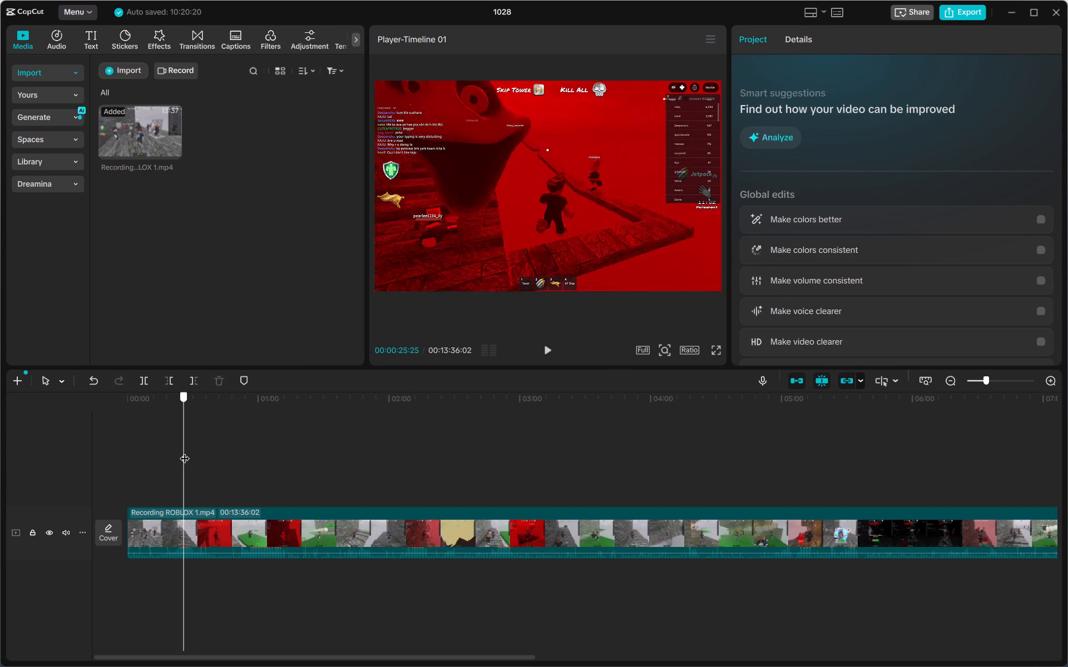
drag(185, 451, 204, 454)
drag(211, 455, 243, 460)
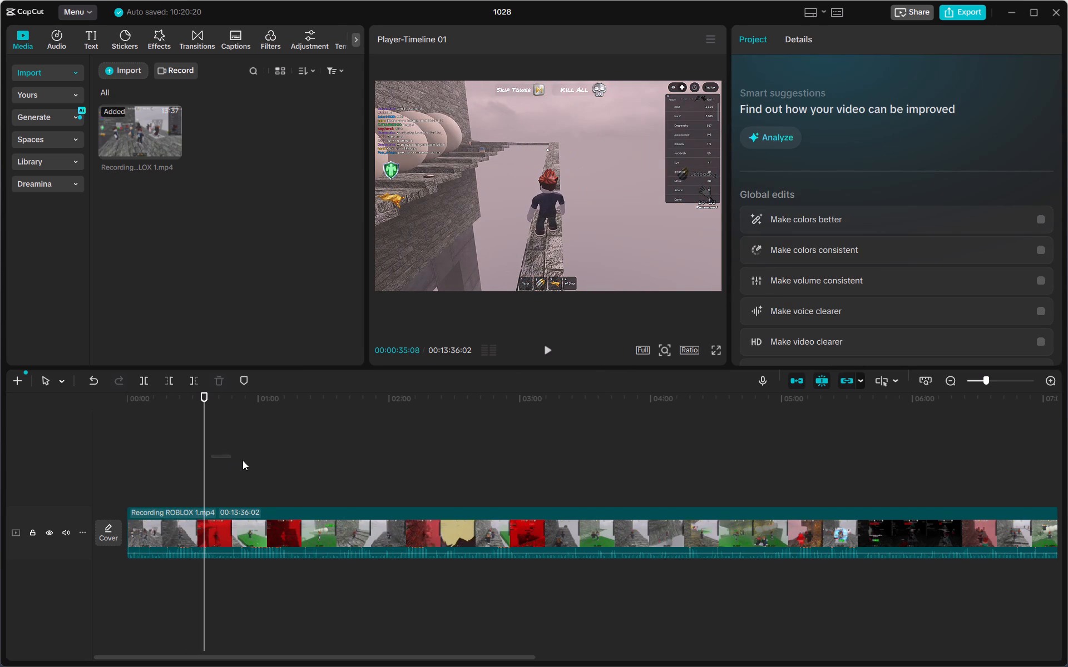
drag(243, 460, 251, 461)
click(278, 462)
click(233, 474)
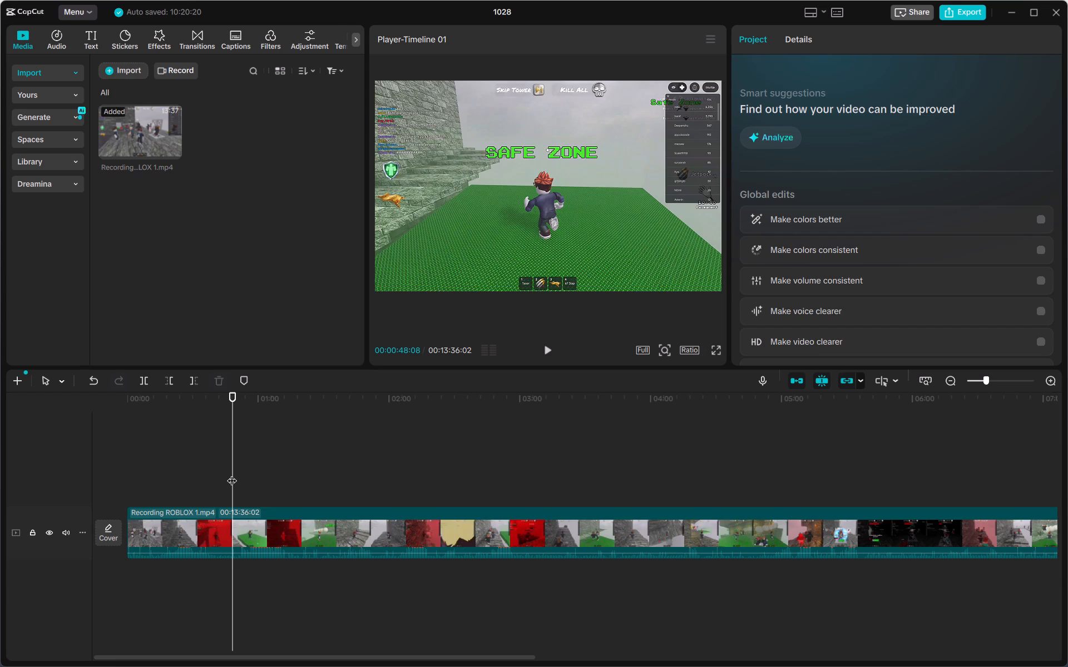
click(214, 475)
click(206, 476)
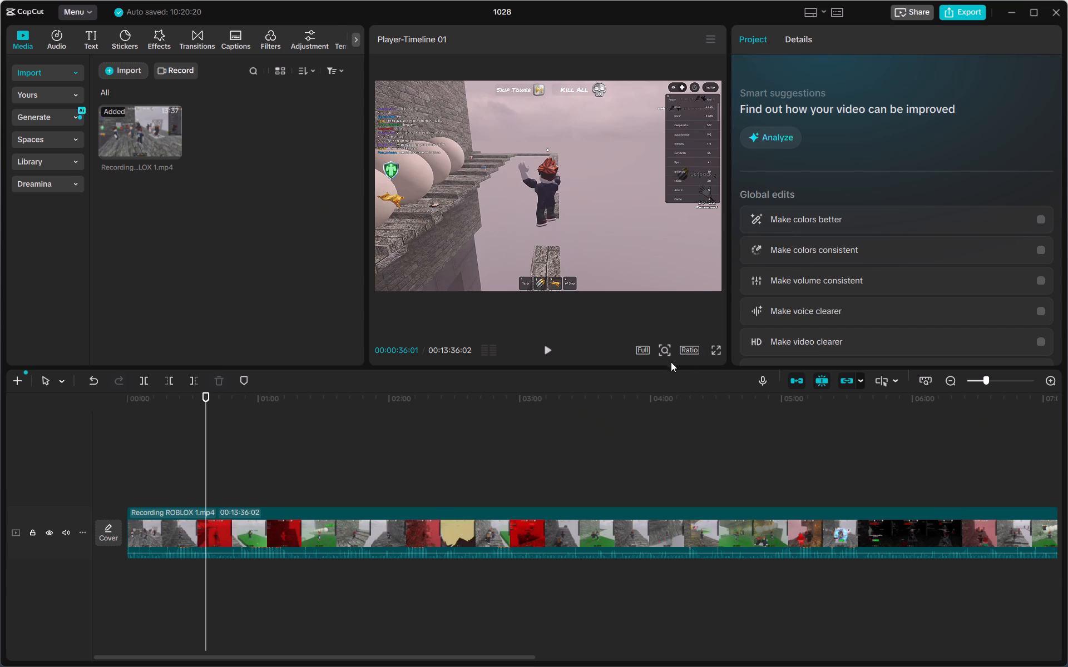
Set the project's aspect ratio to 16:9.
click(690, 351)
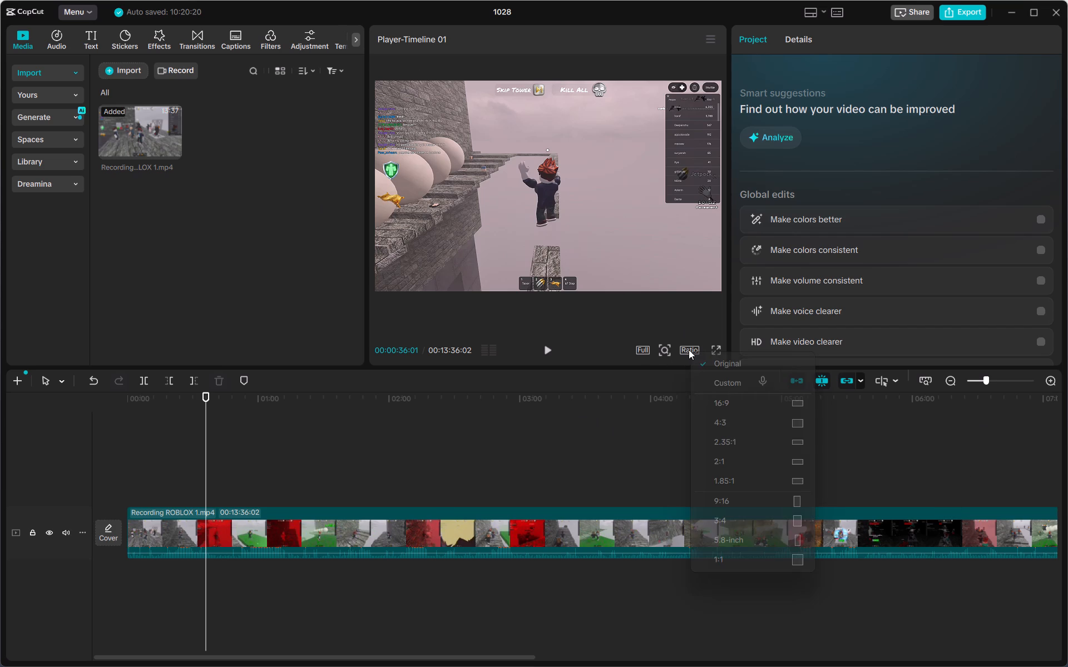
click(732, 404)
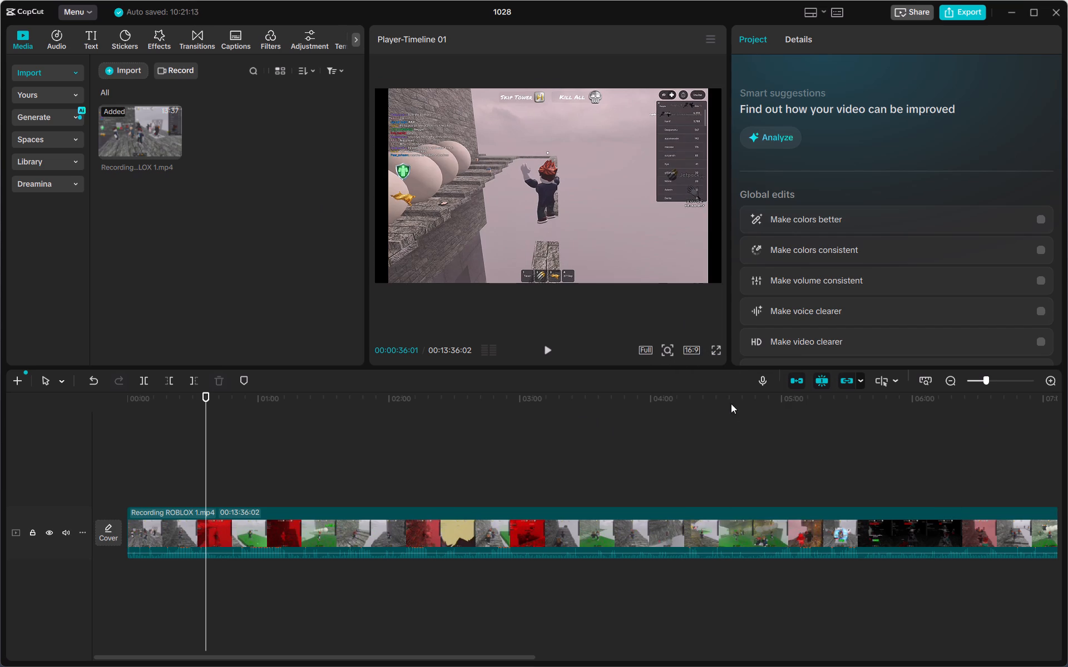
Enlarge the Roblox clip in the preview so it fills the 16:9 frame without black side bars.
click(440, 206)
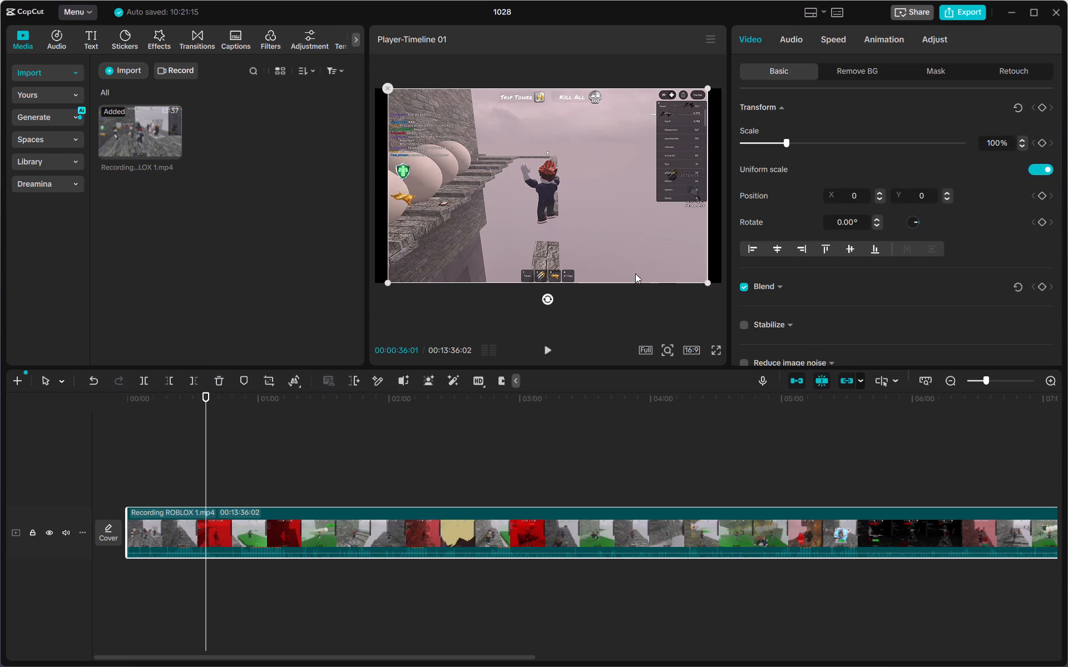
drag(708, 283, 719, 297)
Play the reframed clip from about 00:03:53 to check it, and return the playhead to 00:00:00:00.
click(637, 458)
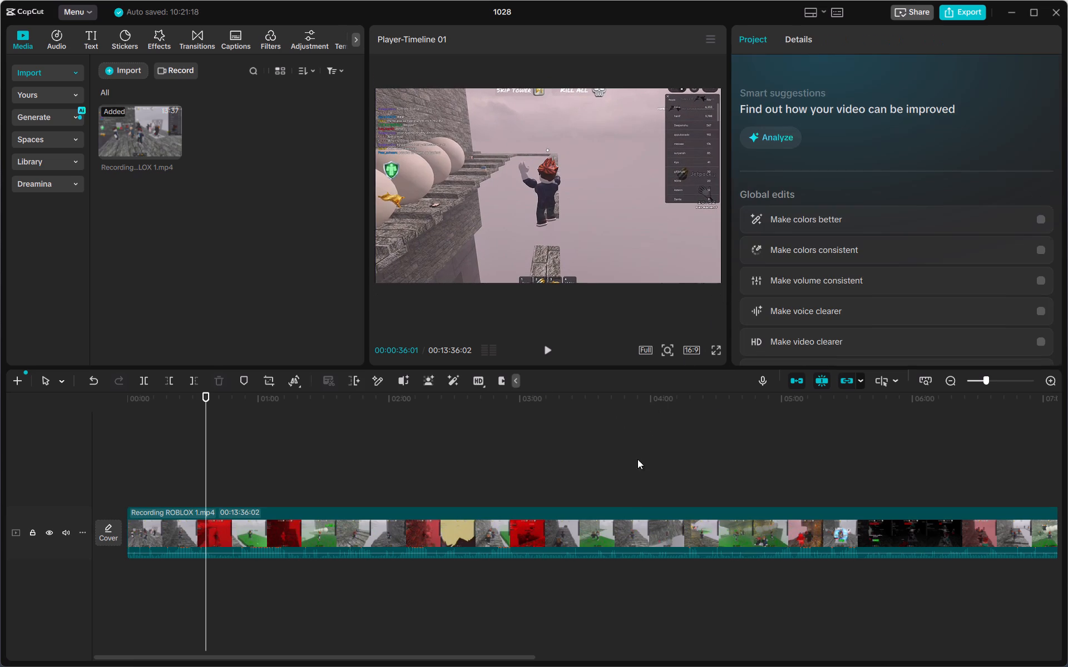
click(540, 350)
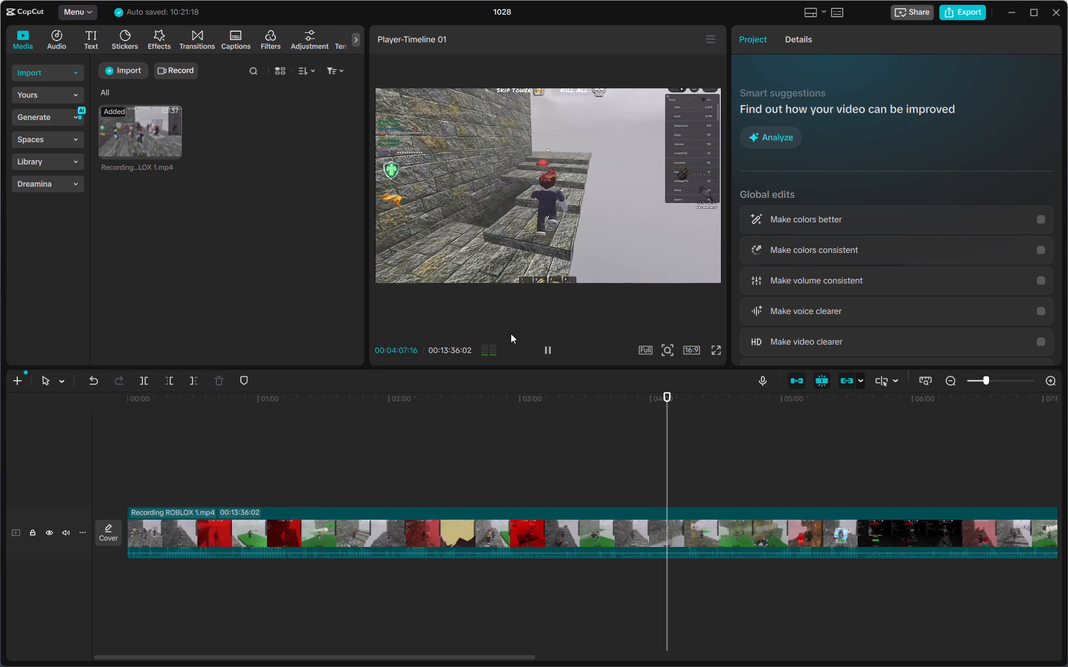
click(258, 486)
drag(256, 484, 232, 483)
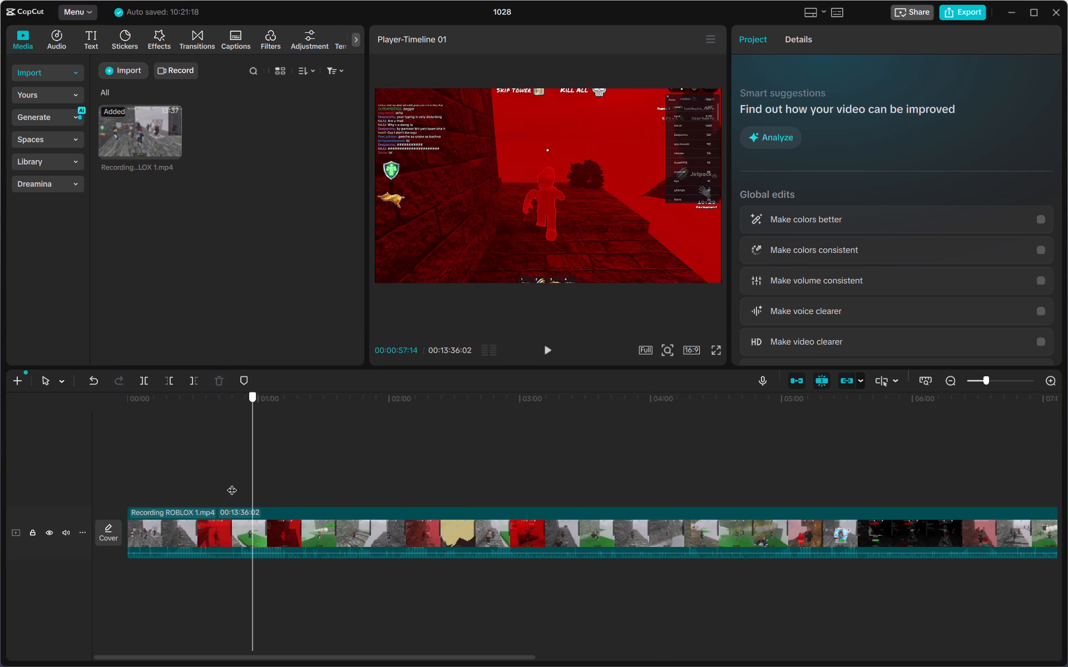
drag(232, 483, 65, 434)
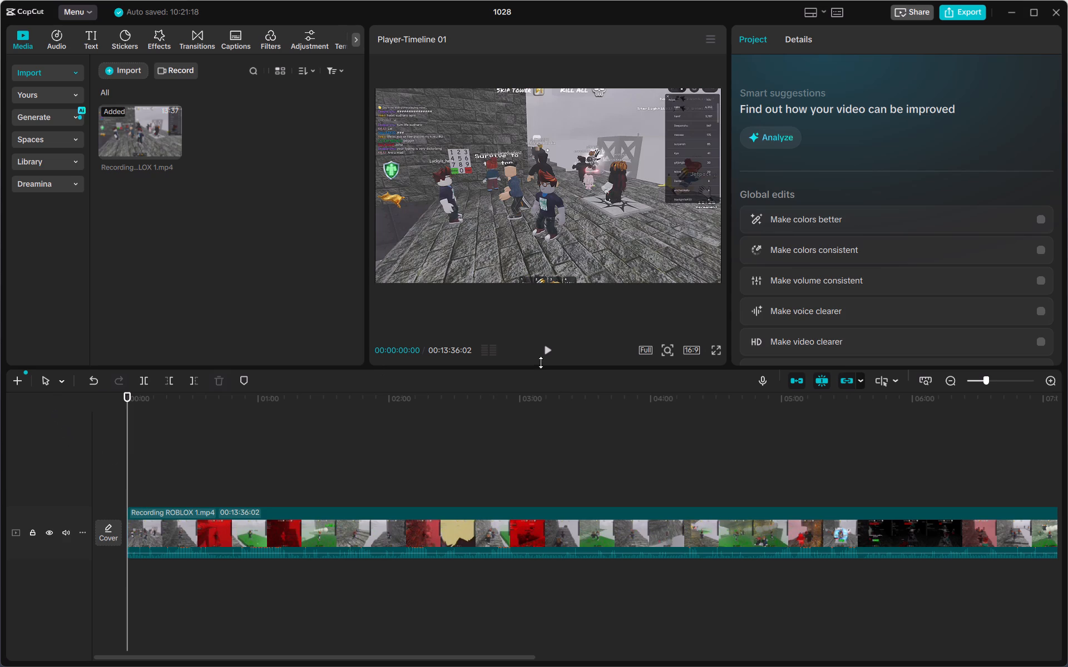
Play the Roblox recording from the start to review its opening footage.
click(547, 356)
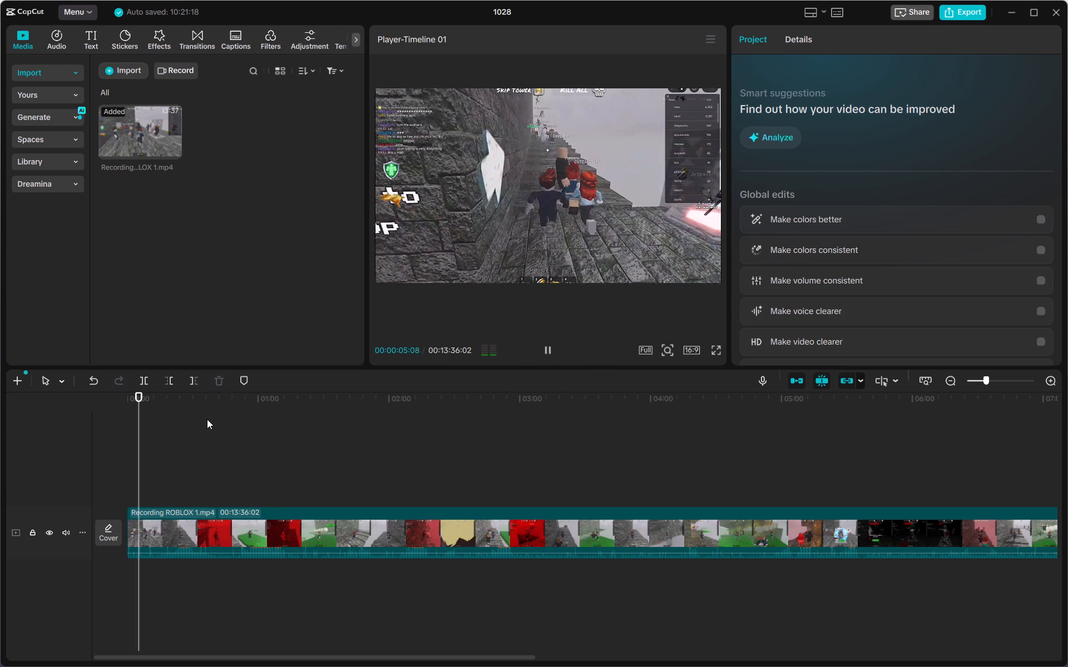
click(142, 481)
click(142, 481)
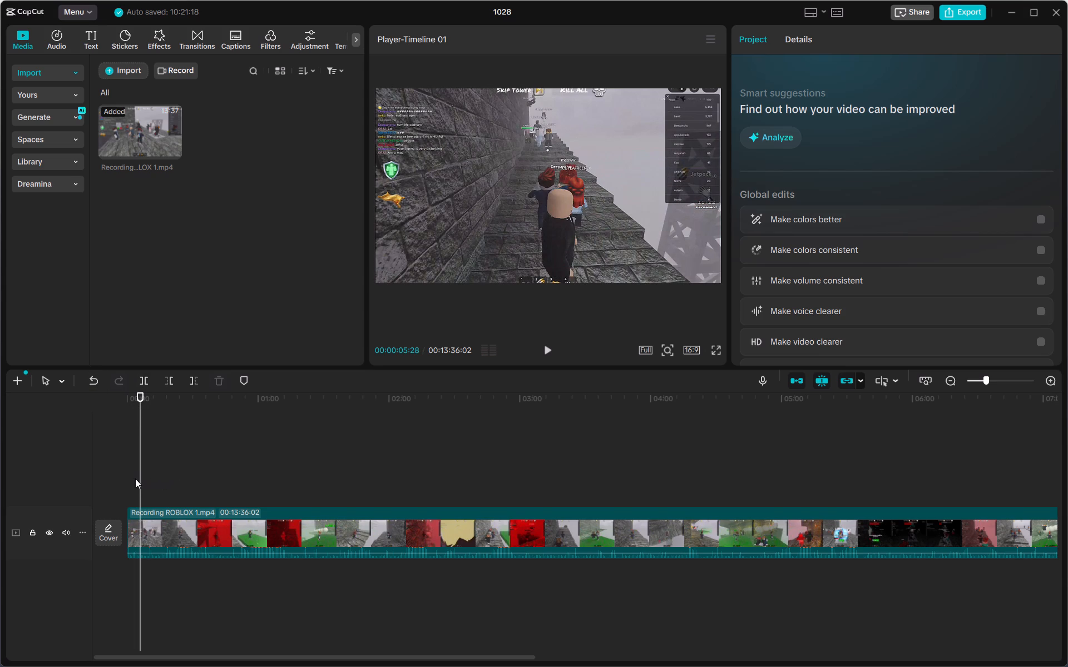
drag(137, 479, 125, 477)
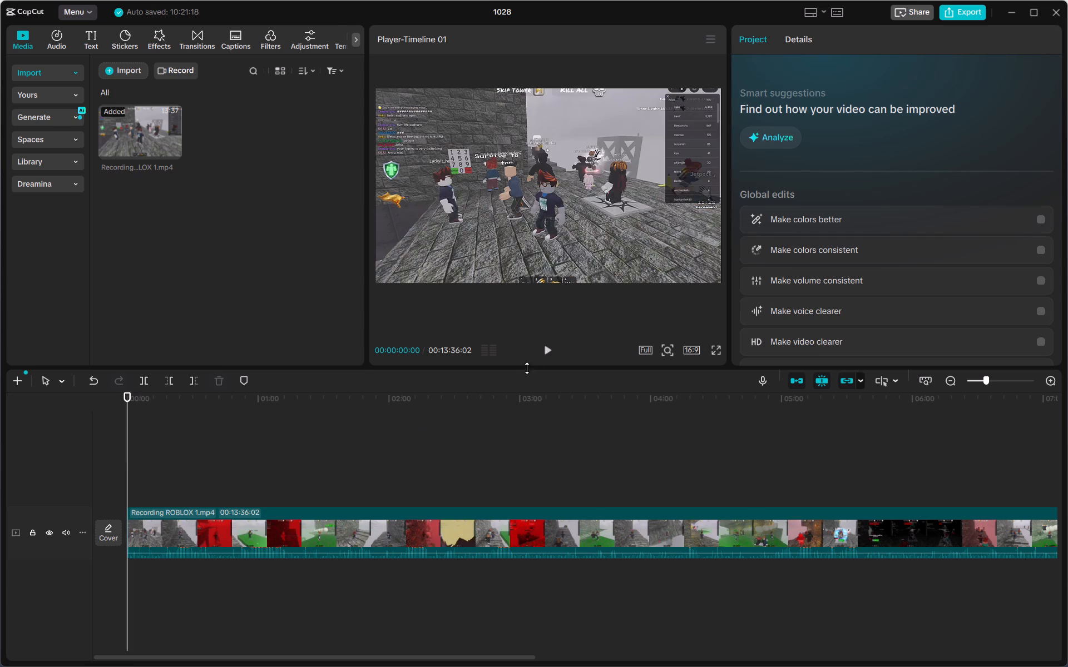
click(546, 355)
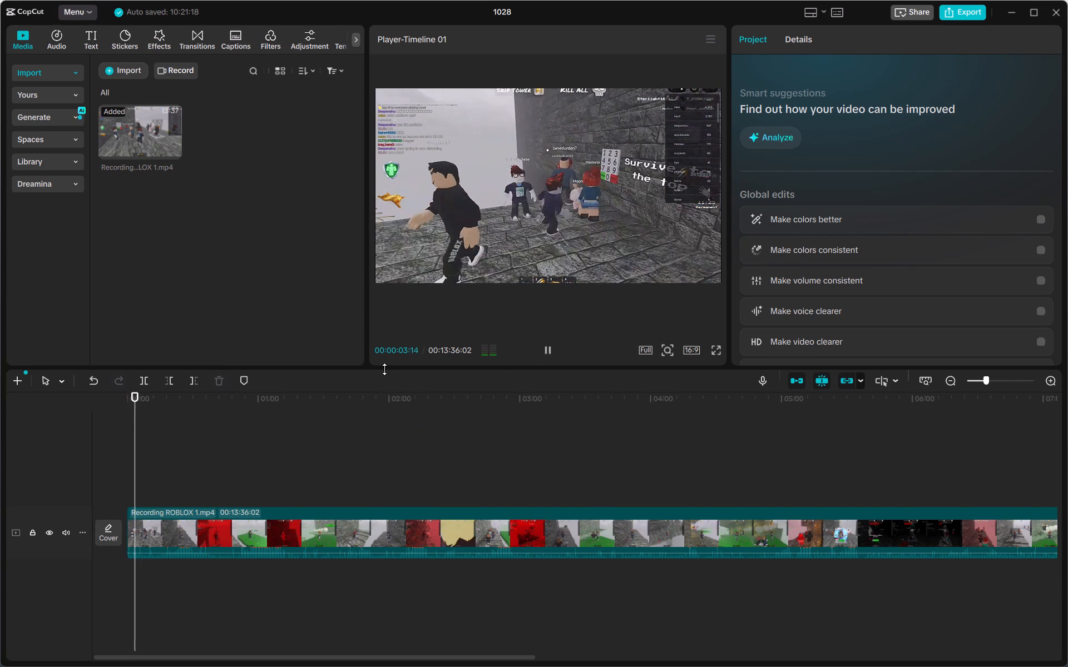
click(274, 38)
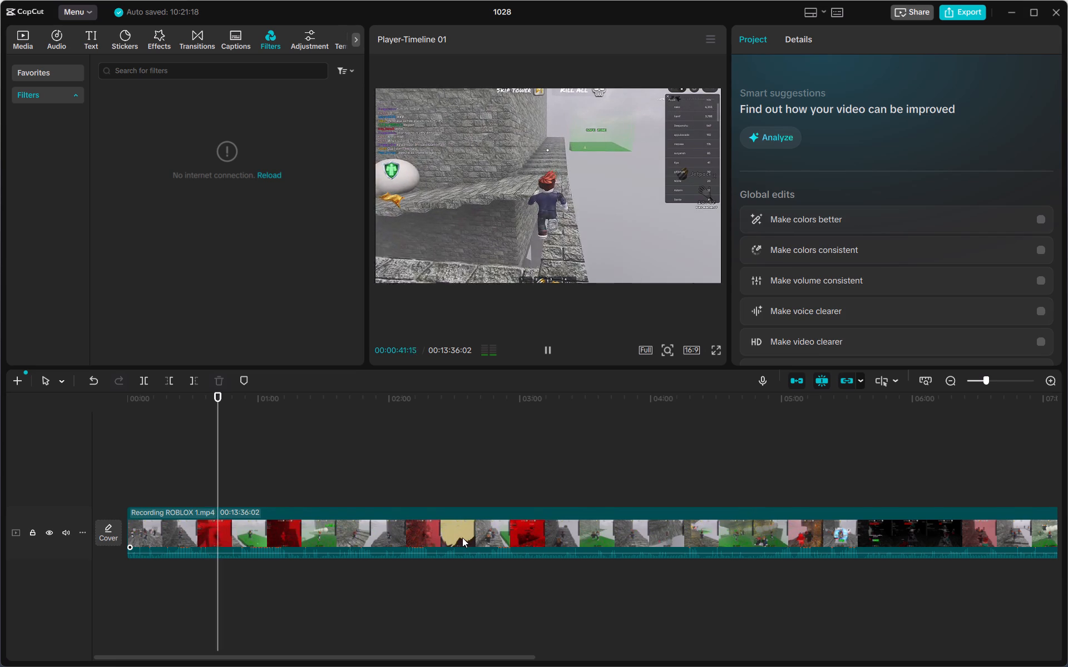
Split the Roblox recording at 00:00:05:05 and delete the short opening segment before the cut.
click(212, 481)
drag(208, 485, 143, 487)
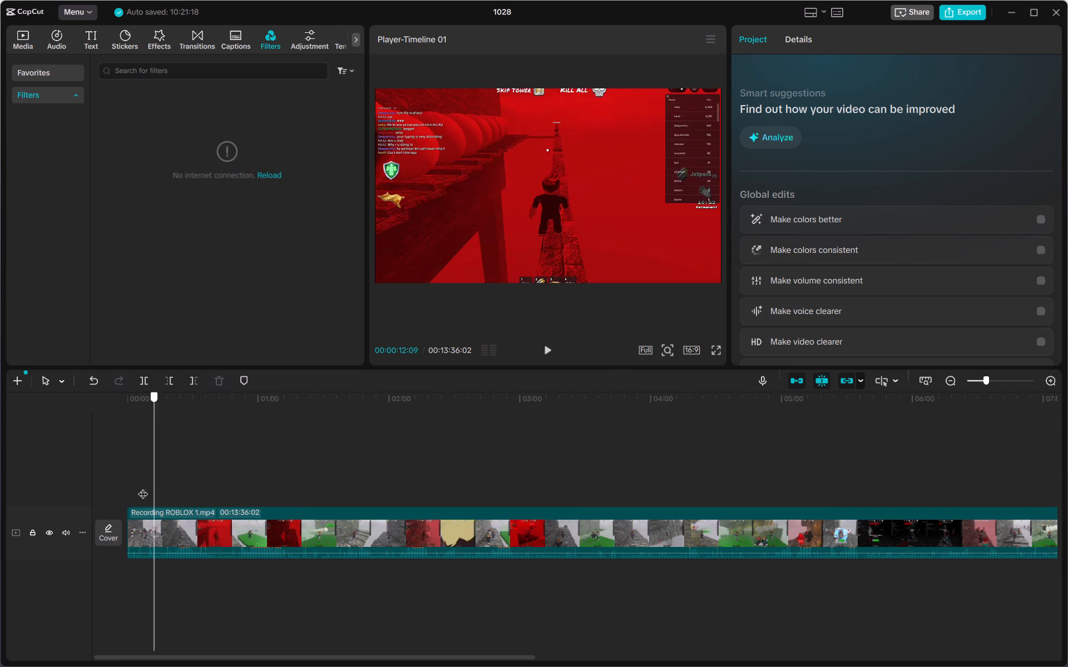
drag(143, 487, 155, 492)
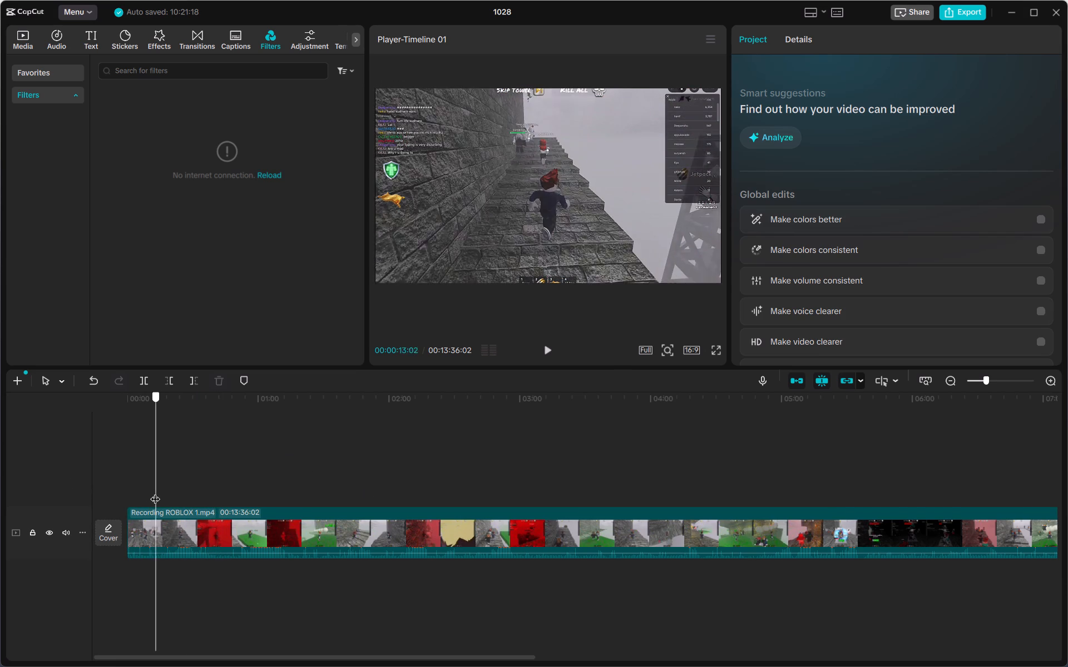
drag(155, 492, 145, 492)
drag(145, 492, 142, 492)
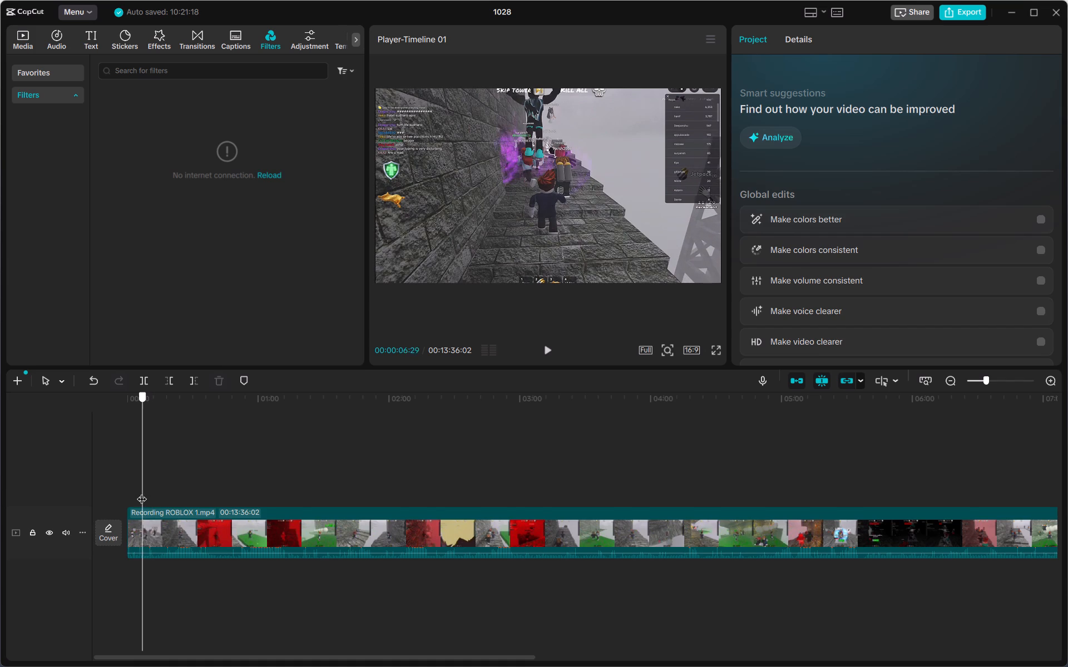
drag(142, 492, 137, 492)
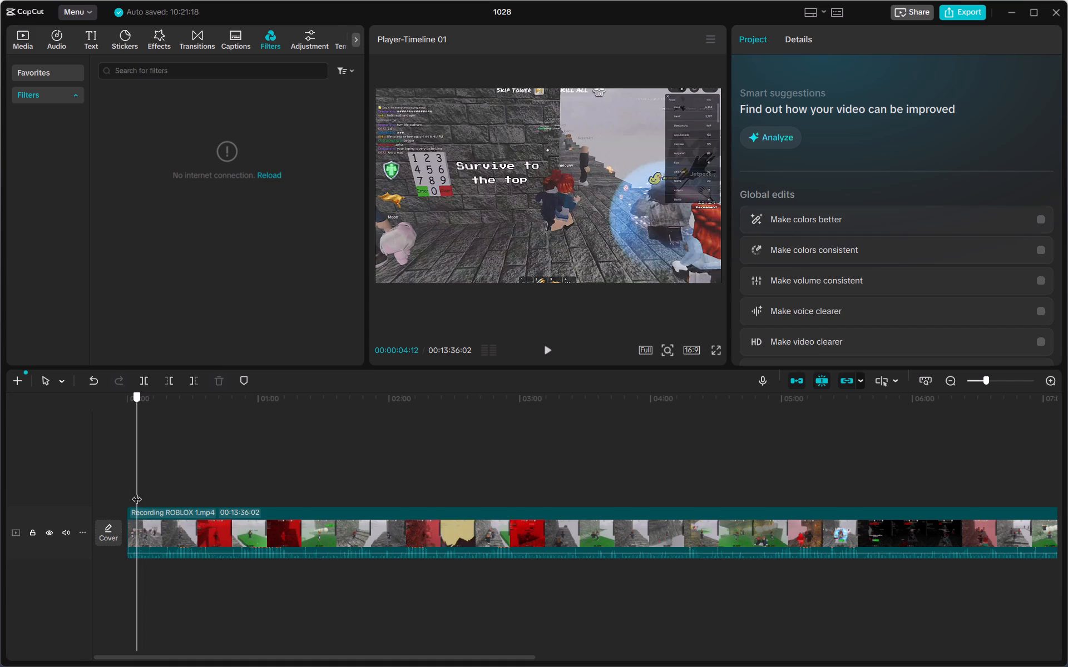
drag(137, 492, 139, 492)
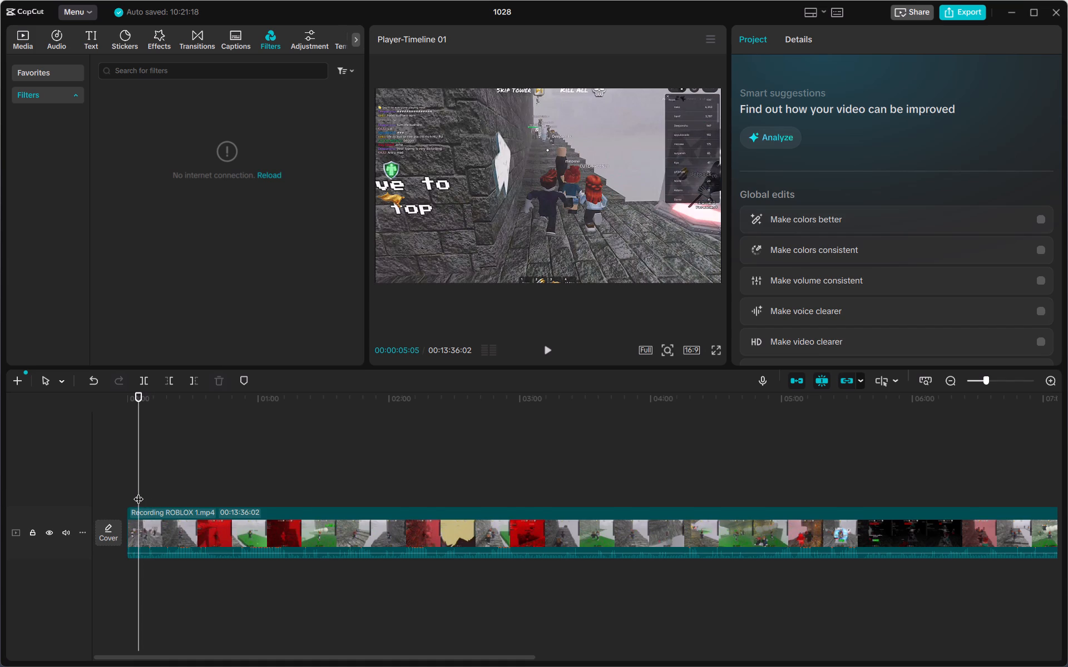
click(142, 381)
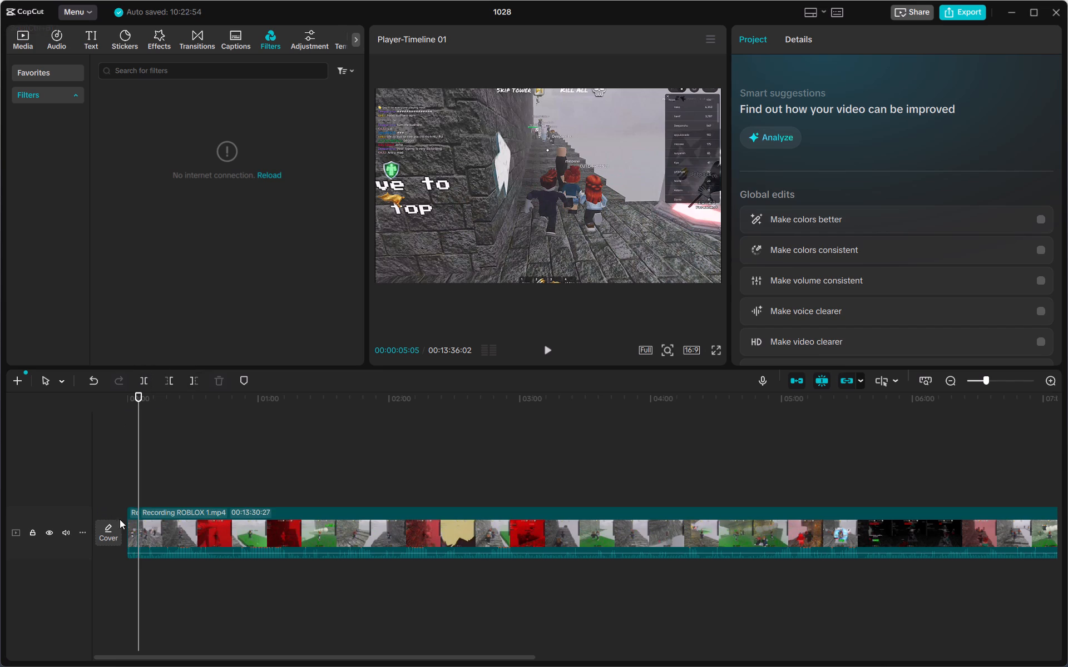
click(128, 526)
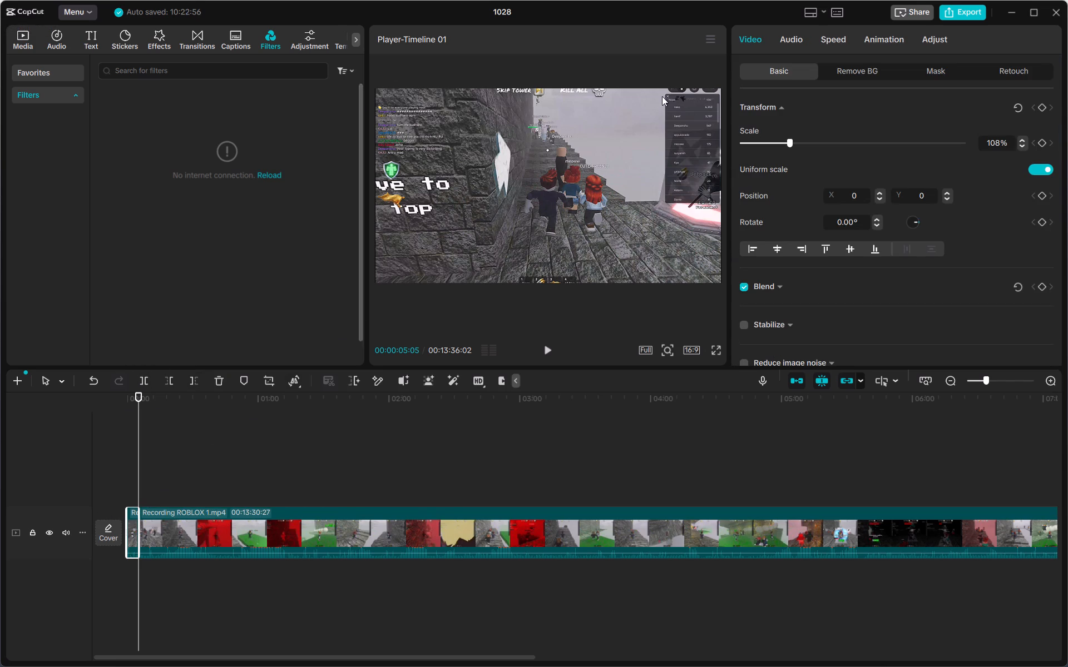
click(216, 381)
Return the playhead to 00:00:00:00 and play the trimmed recording to review its new opening.
click(250, 482)
drag(237, 479, 182, 469)
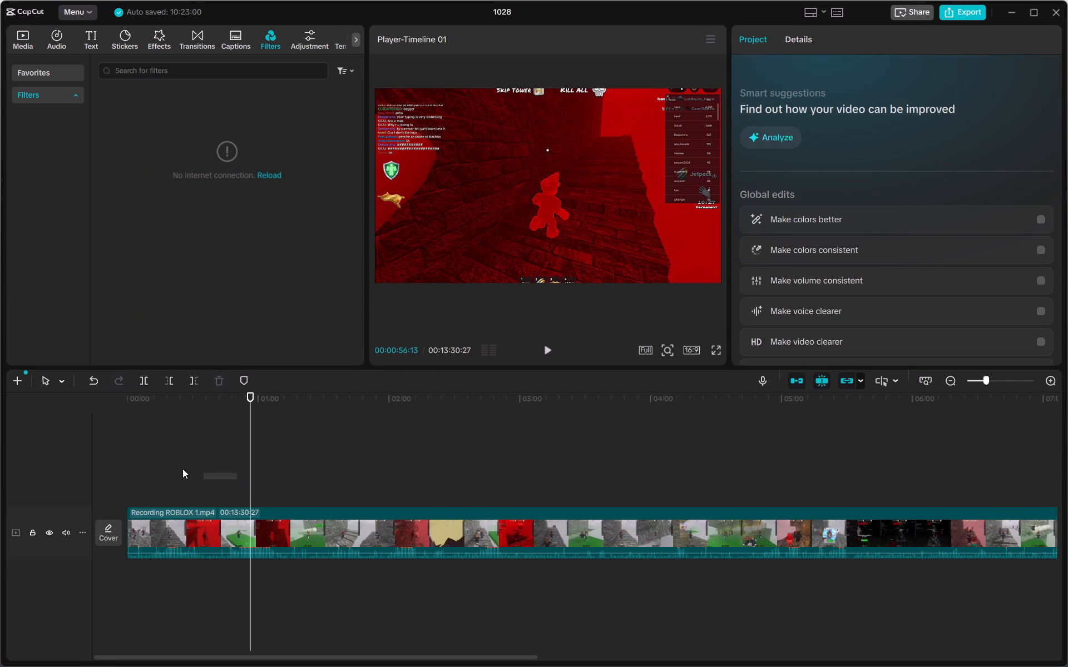
drag(182, 469, 128, 458)
drag(251, 460, 236, 463)
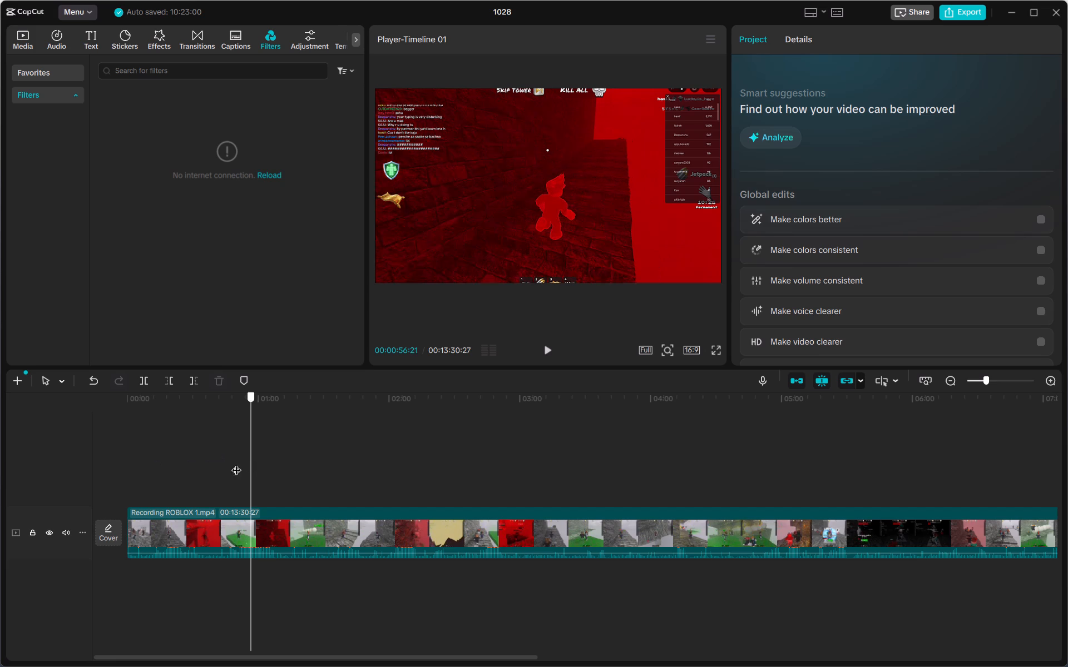
drag(236, 463, 106, 444)
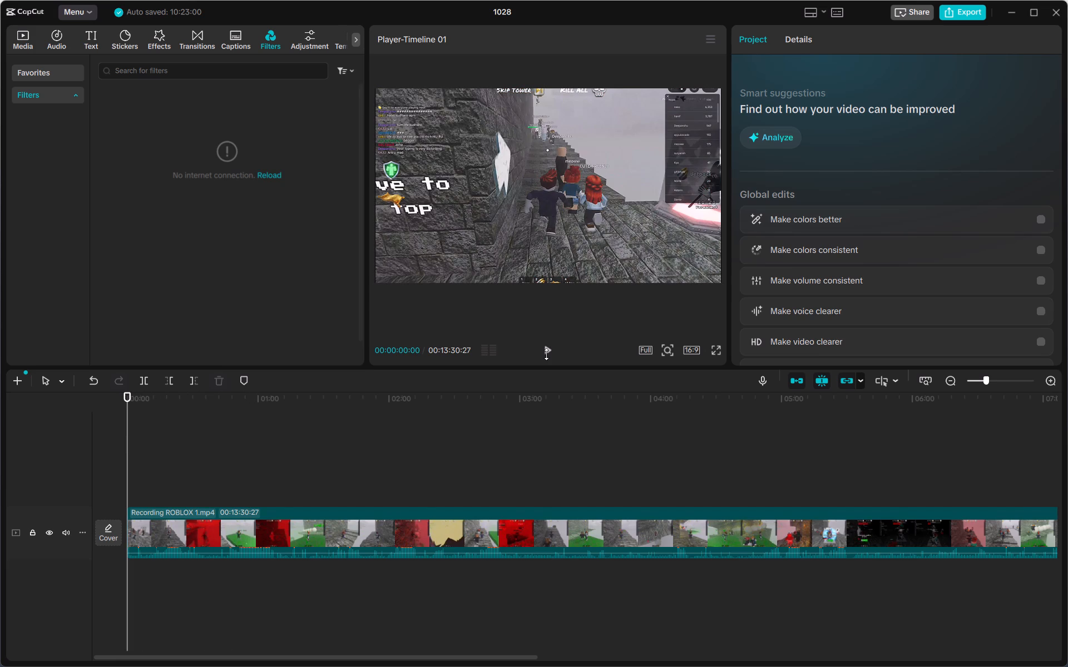
click(546, 354)
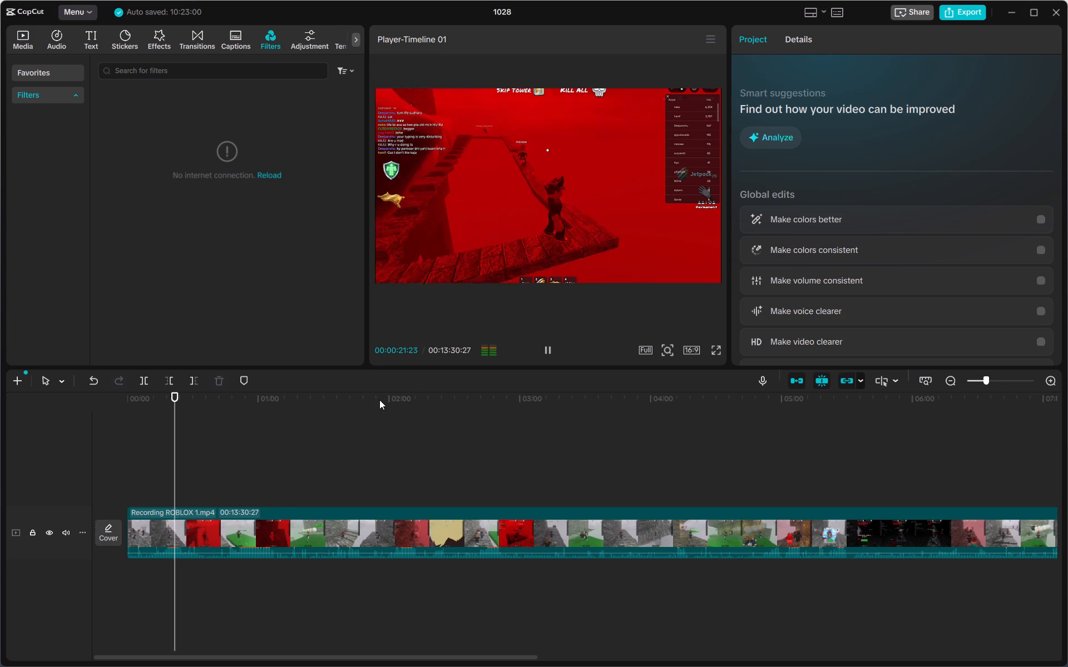
Split the Roblox clip at 00:00:19:29, during the red-tinted scene with the giant face.
click(170, 485)
drag(170, 485, 160, 485)
click(549, 360)
click(549, 356)
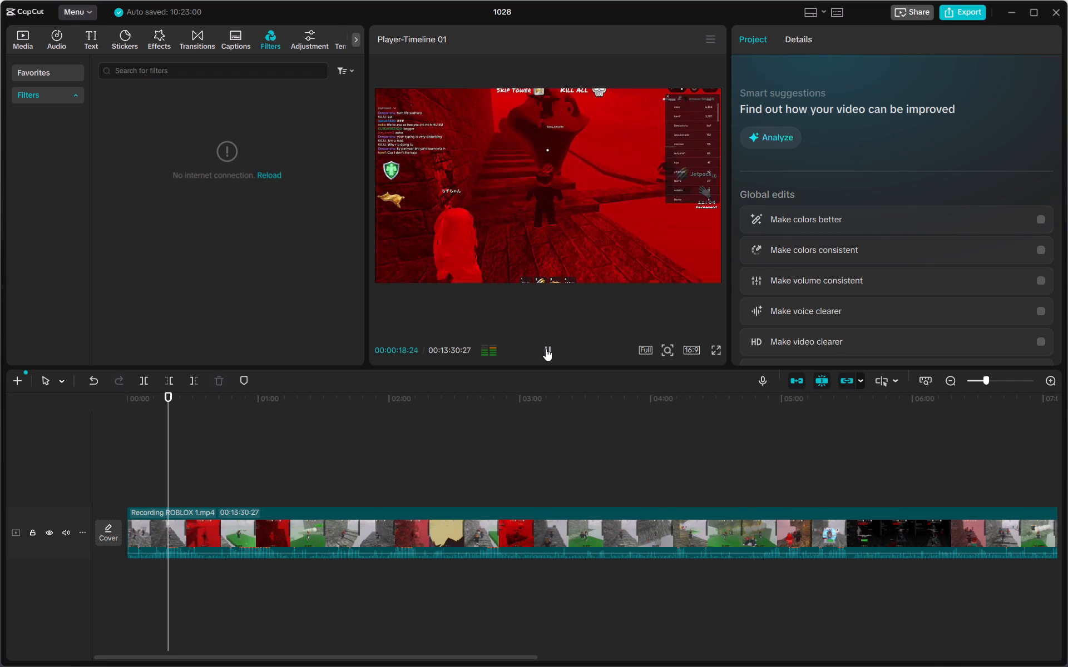
click(546, 349)
click(546, 349)
click(546, 349)
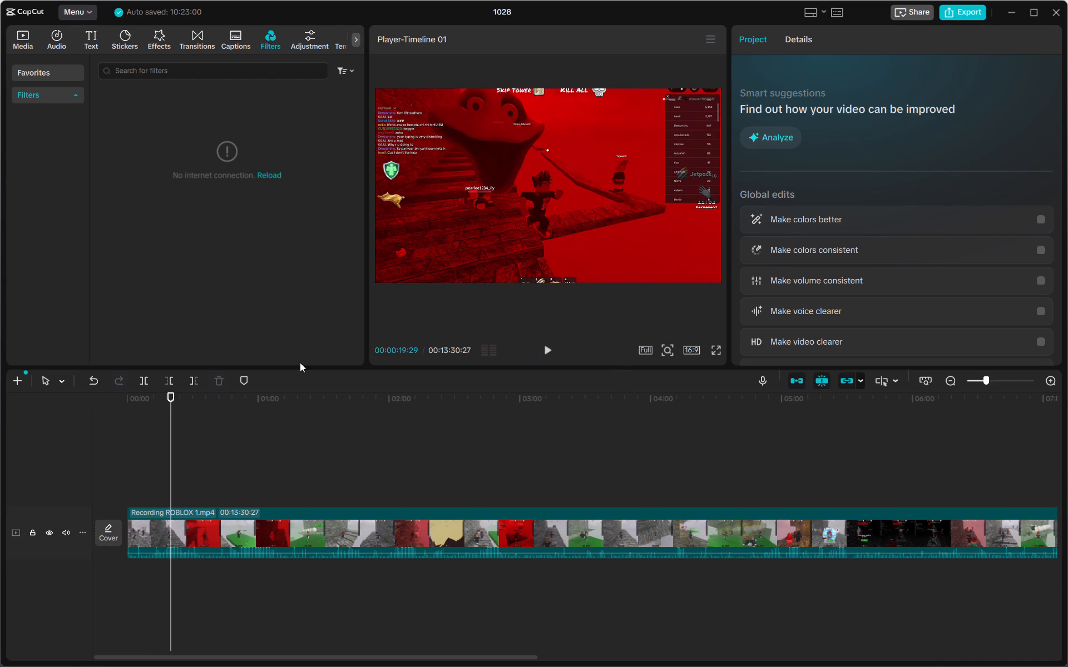
click(140, 384)
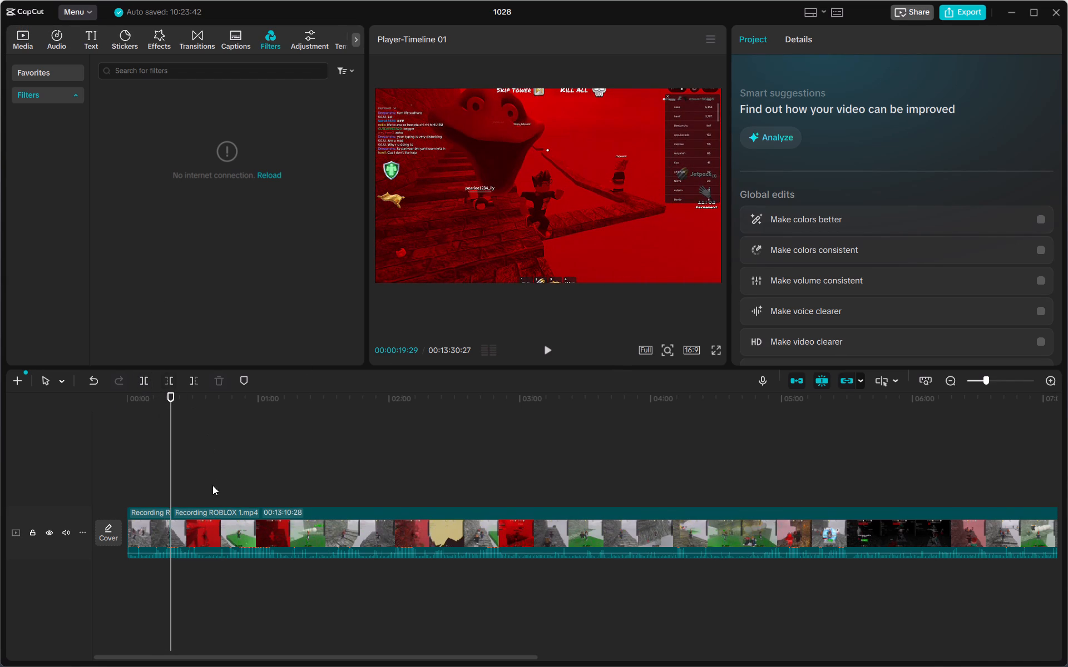
Add the BW Zoom Shot video effect from the Hits category above the clip, starting at the 00:00:19:29 split.
click(84, 38)
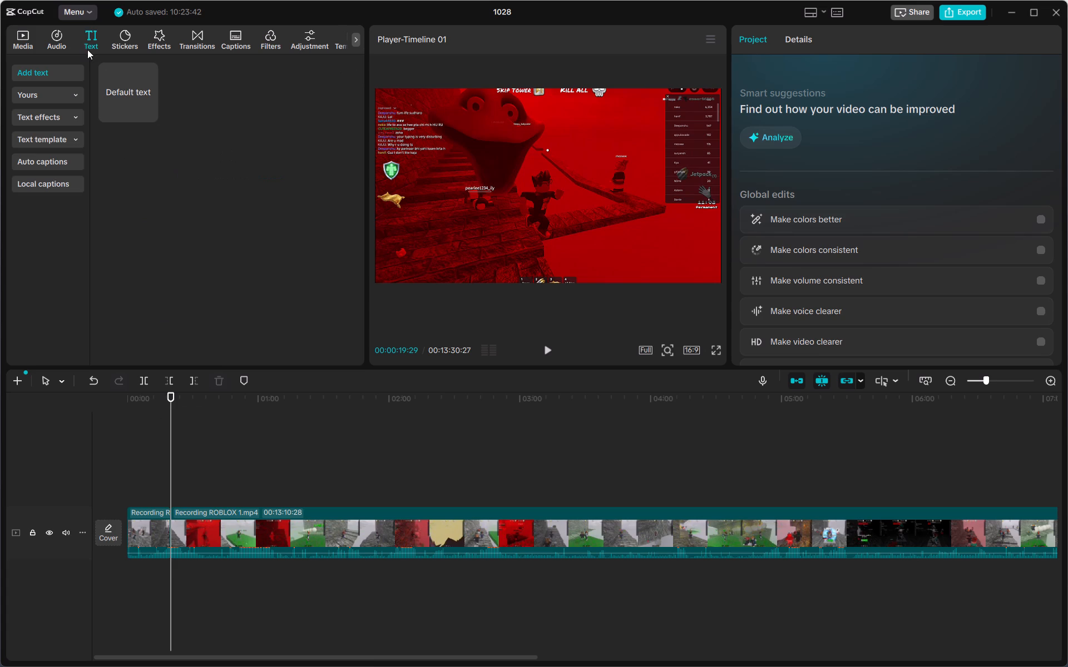
click(120, 41)
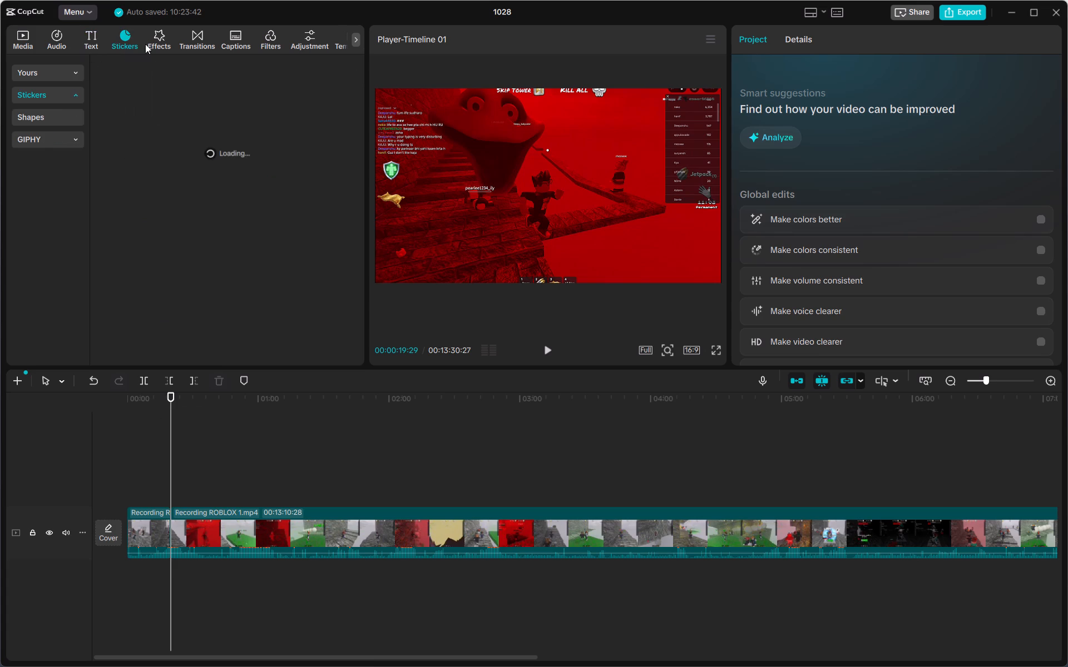
click(160, 43)
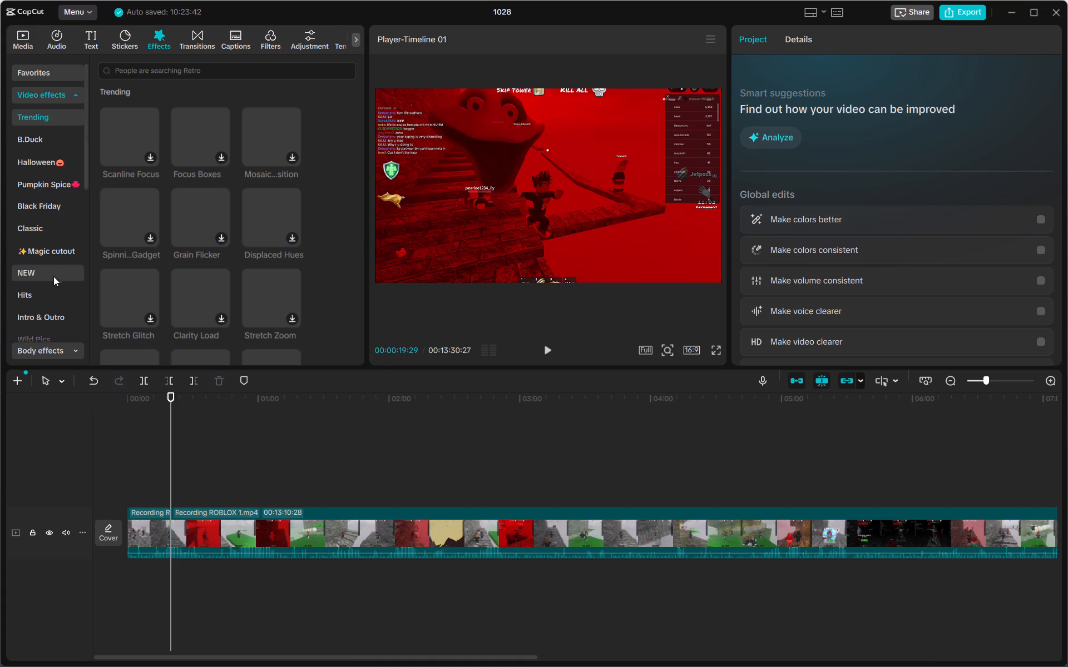
click(51, 290)
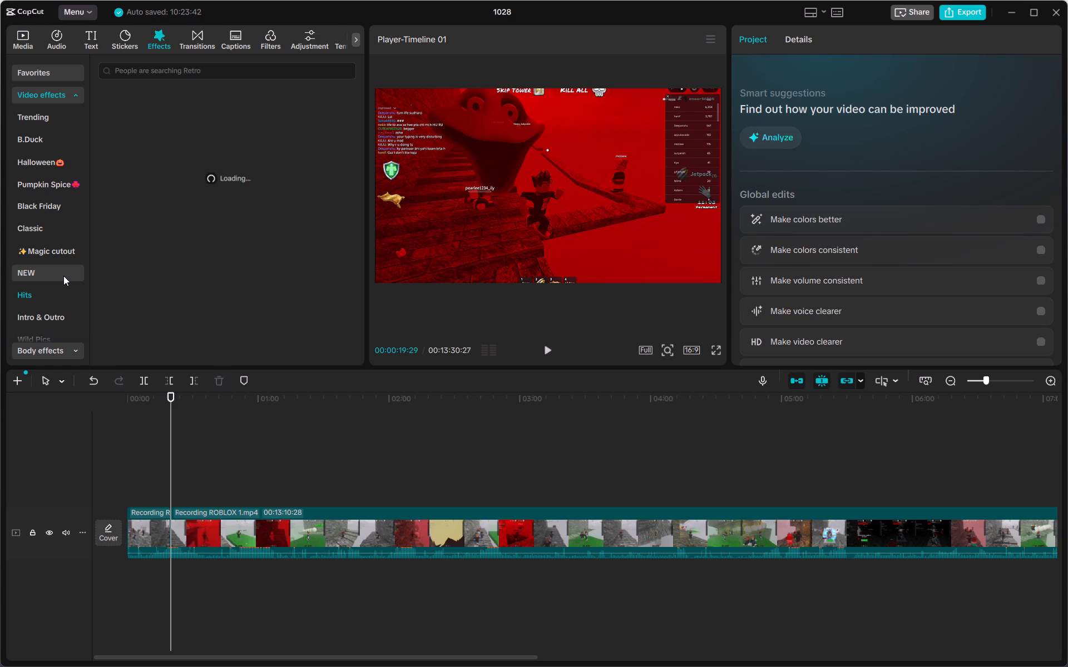
scroll(33, 204, up, 2)
scroll(33, 208, down, 2)
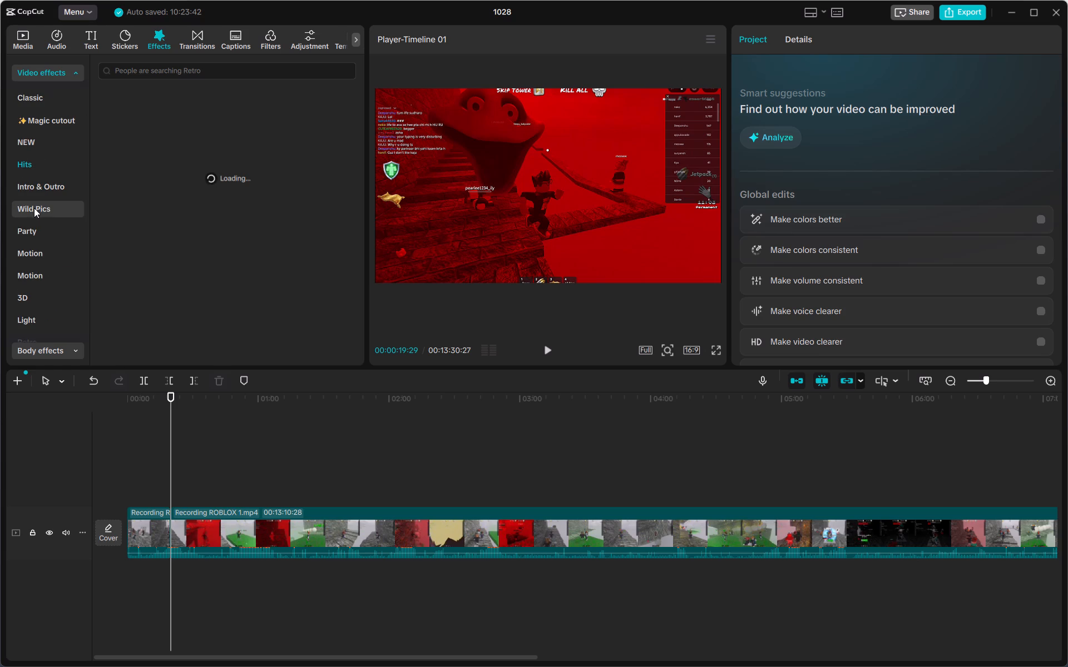
scroll(34, 208, up, 1)
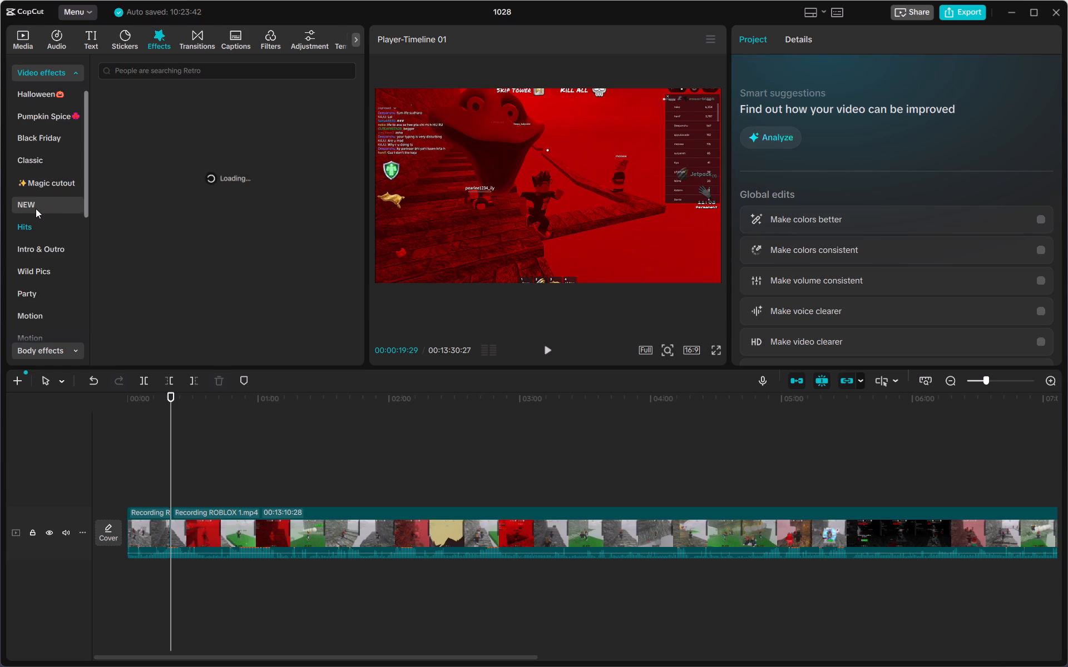
scroll(44, 202, up, 1)
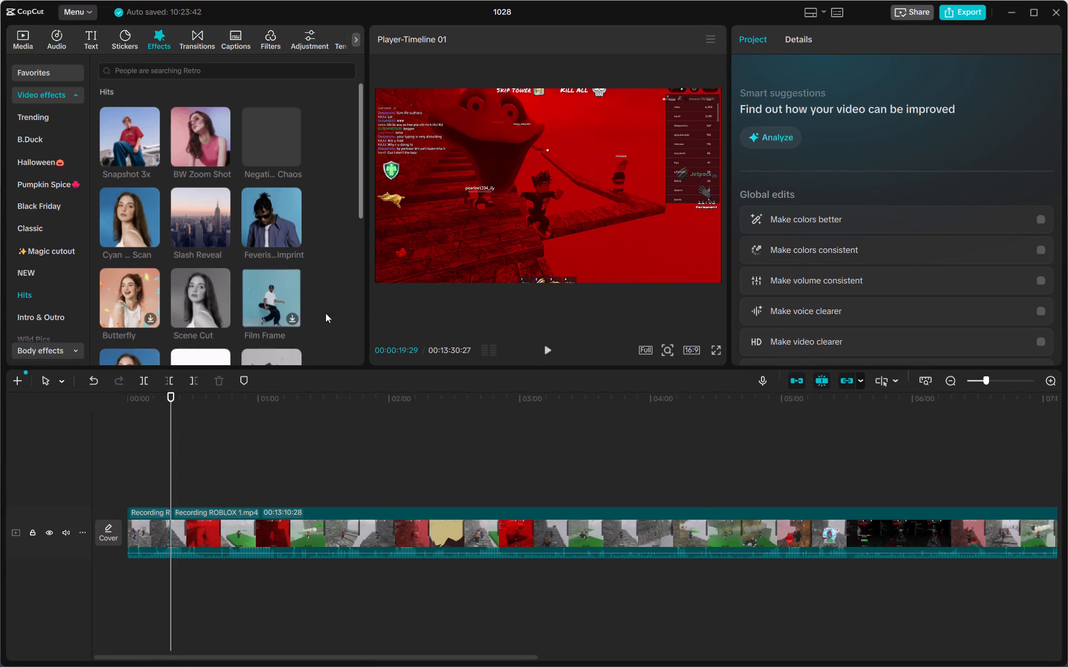
click(187, 146)
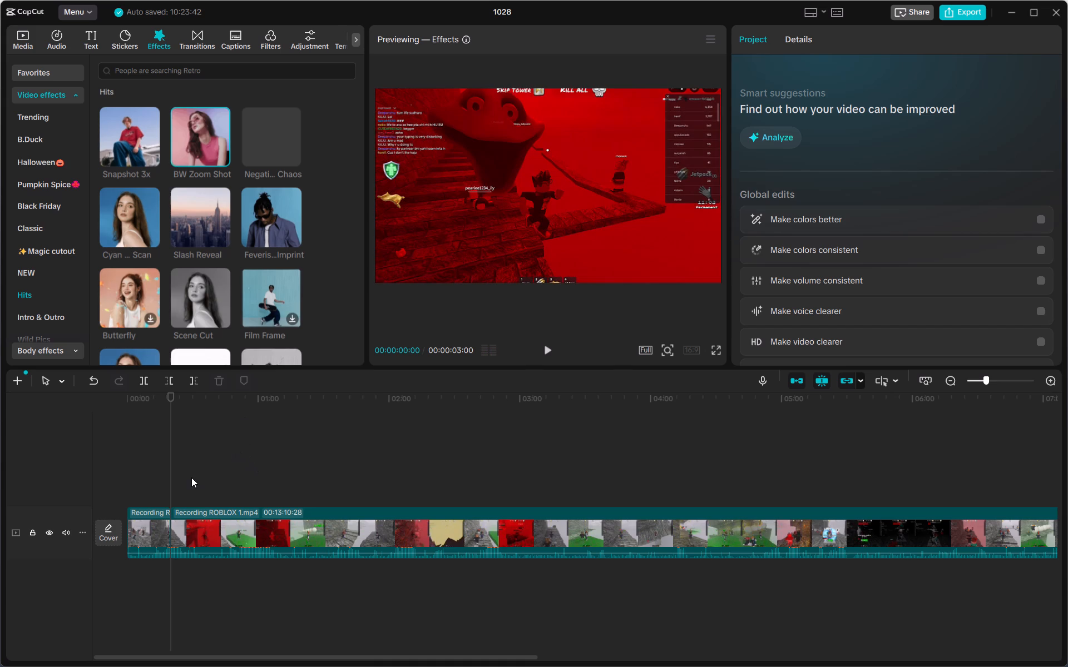
drag(186, 131, 190, 494)
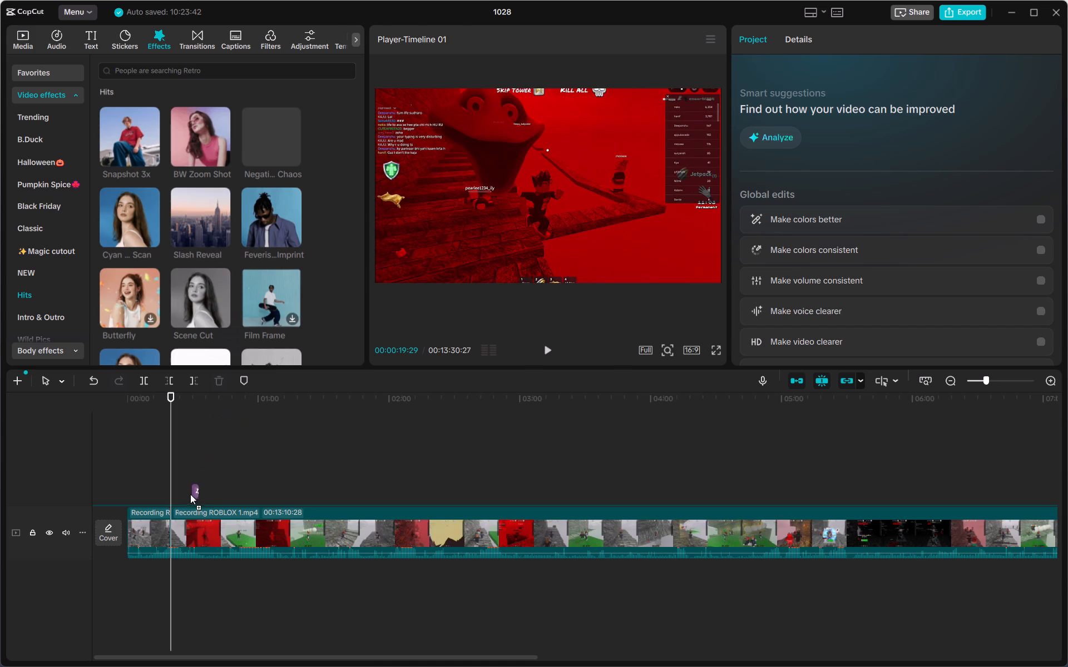
drag(190, 494, 172, 502)
click(132, 471)
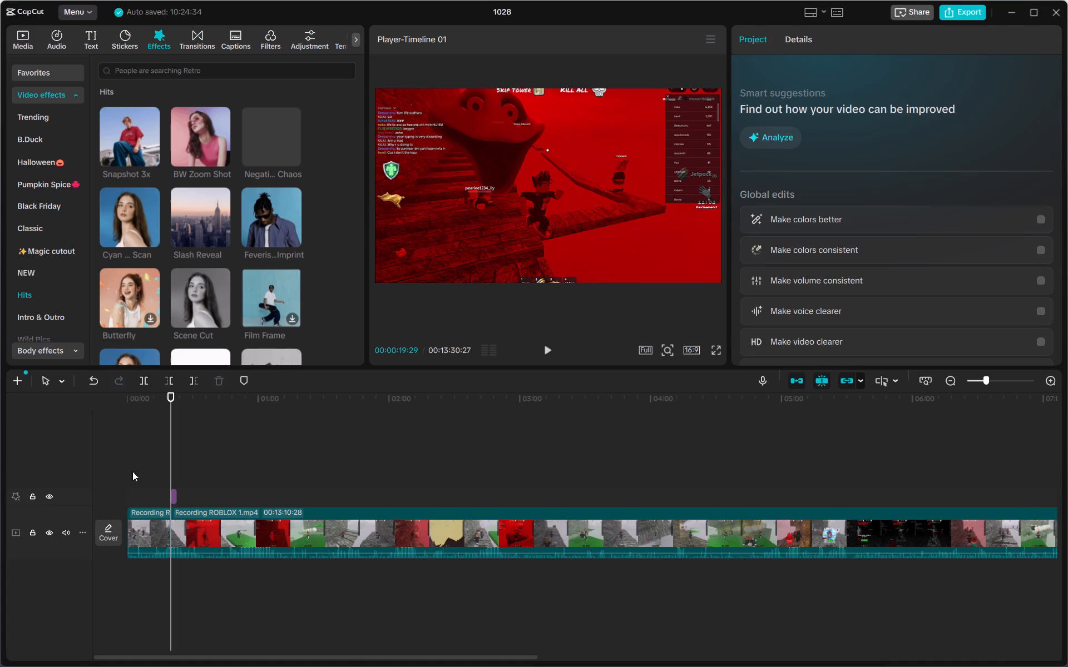
Play the recording from 00:00:16:12 to check the BW Zoom Shot effect in context.
click(163, 464)
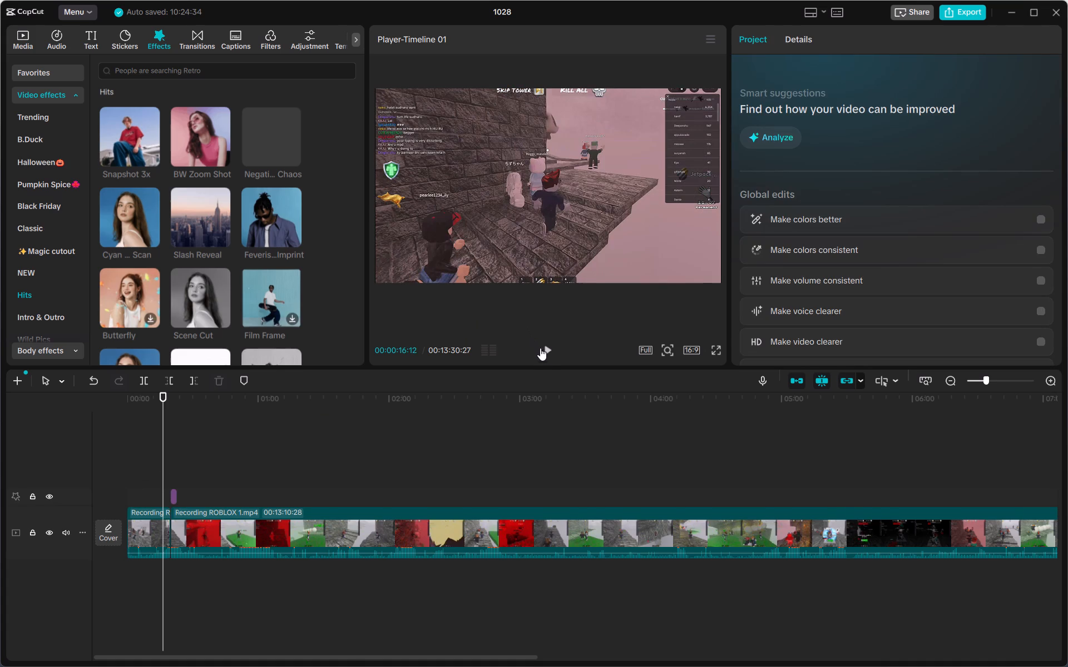
click(549, 352)
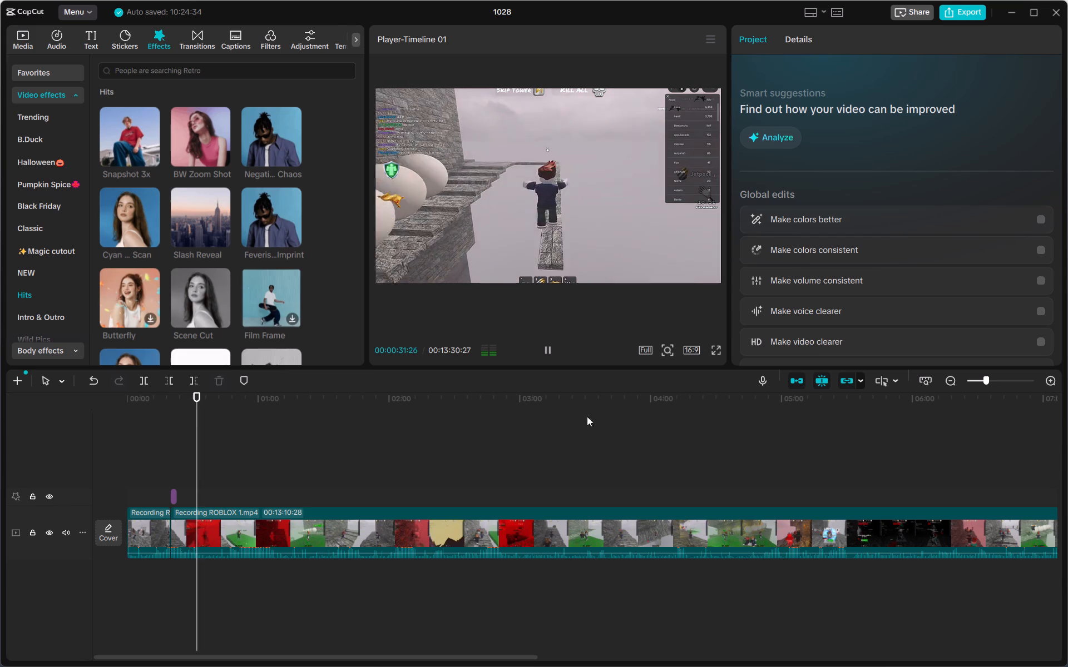
Add another BW Zoom Shot effect from the Hits category above the Roblox clip, starting at 00:00:28:06, at the fiery explosion.
click(186, 447)
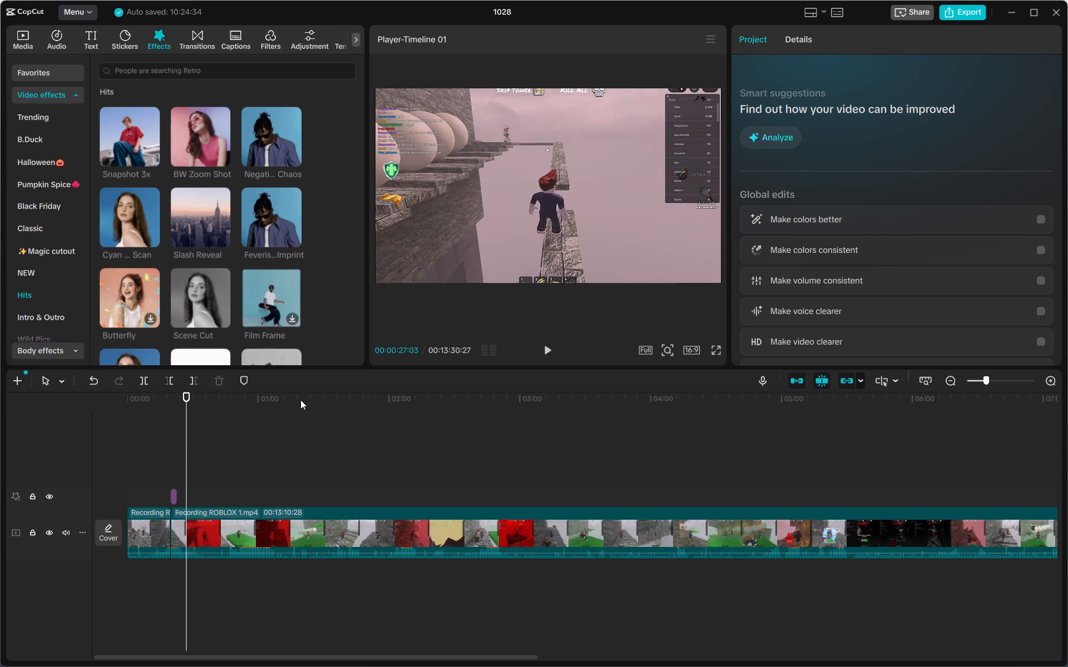
click(548, 350)
click(548, 350)
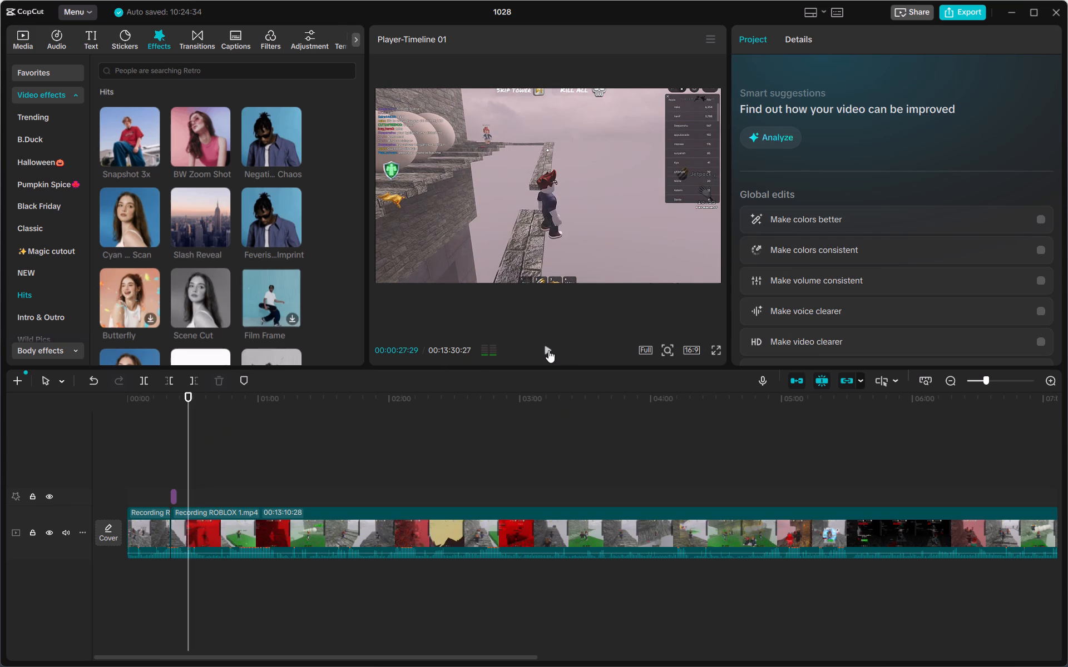
click(548, 350)
click(548, 350)
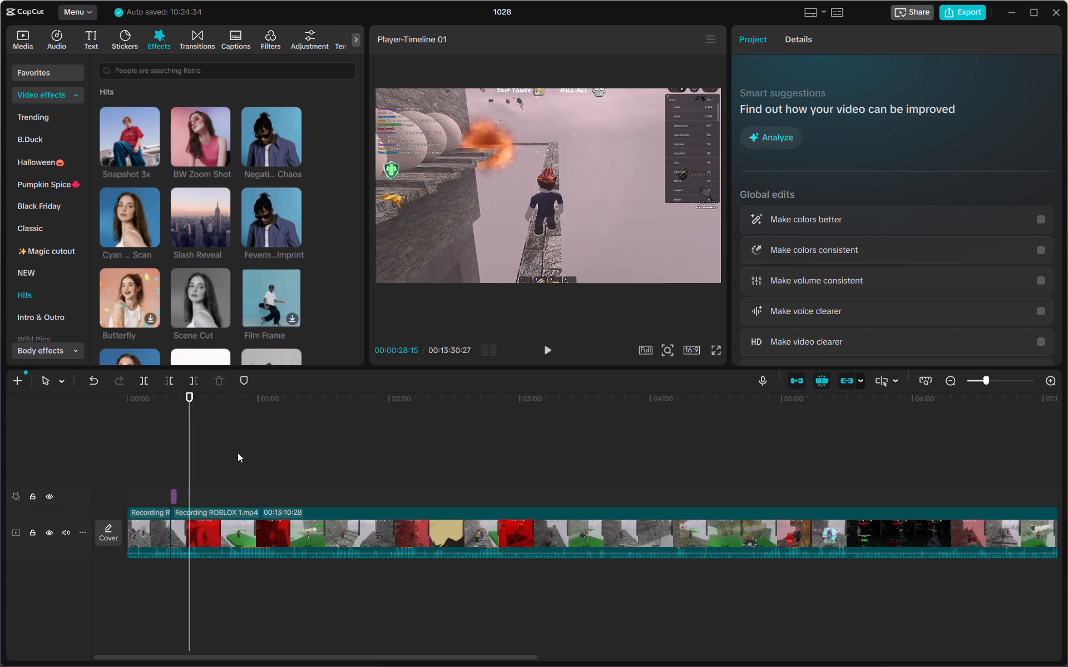
click(181, 458)
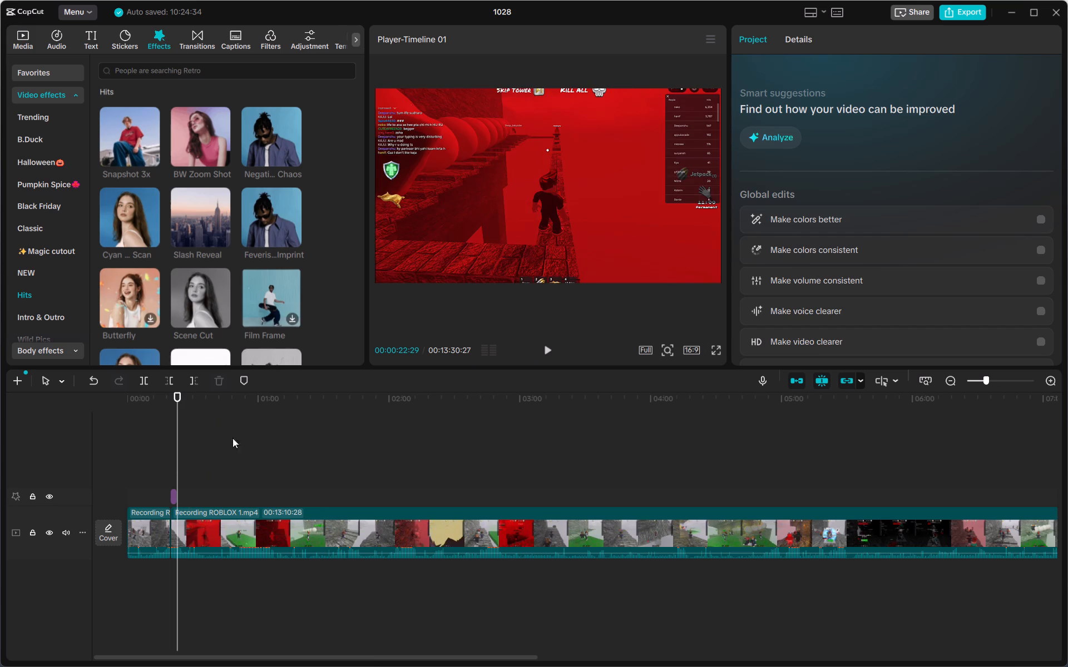
click(546, 351)
click(546, 351)
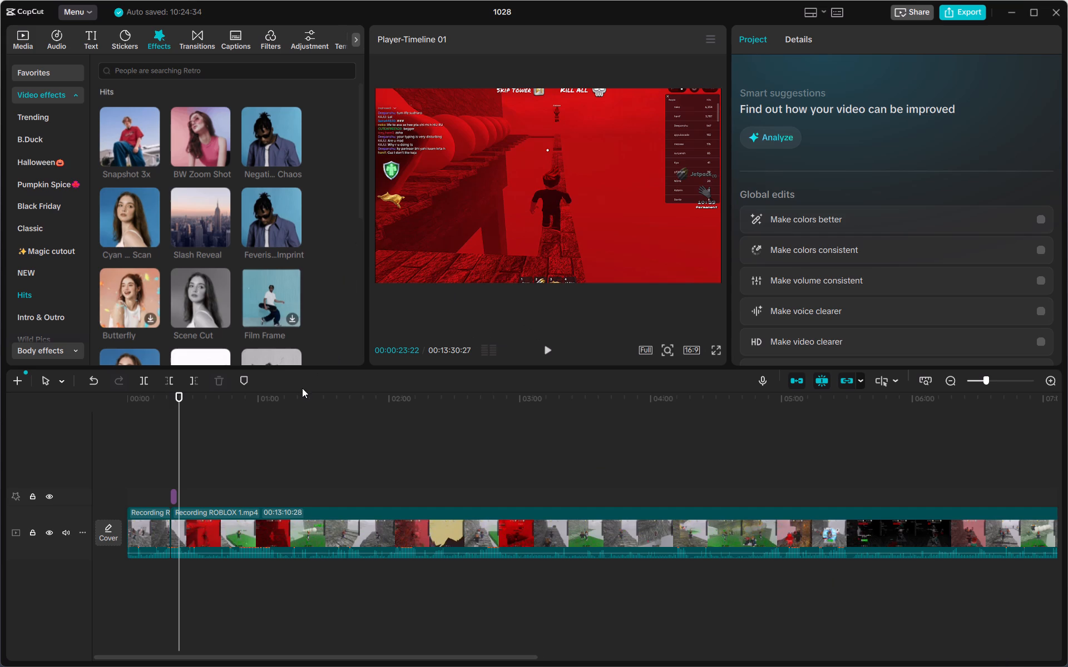
click(545, 348)
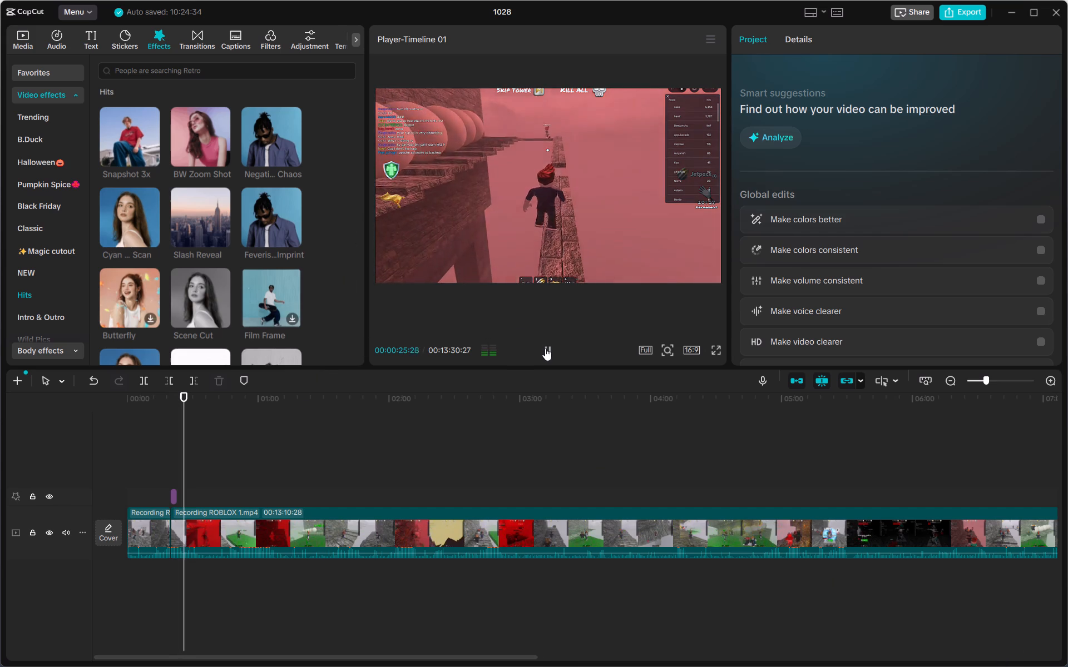
click(545, 348)
click(545, 348)
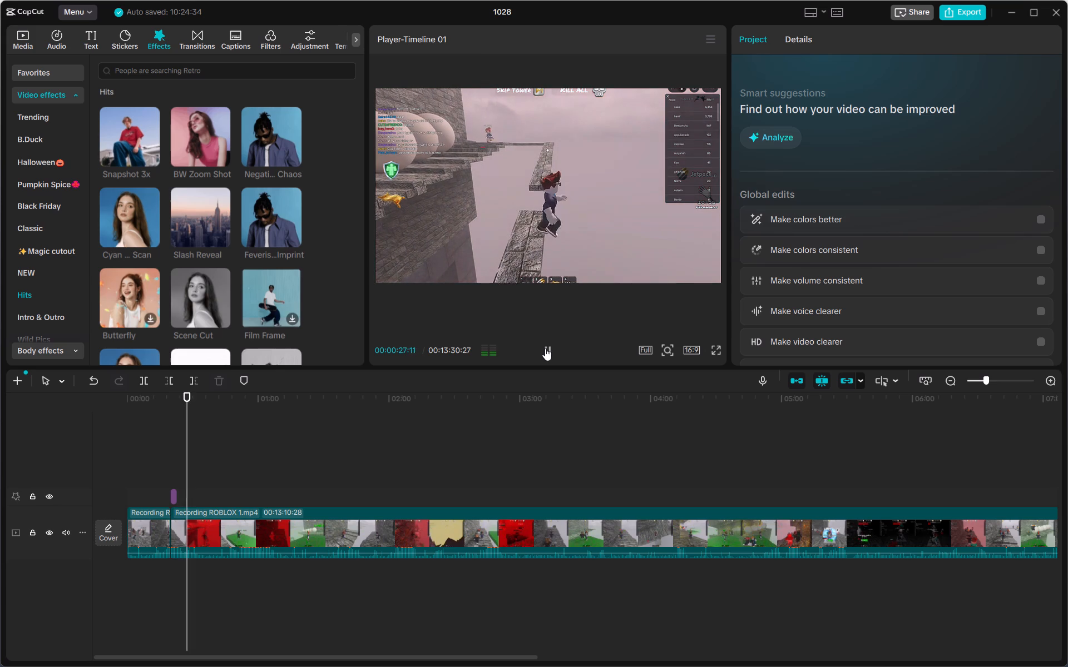
click(545, 348)
click(545, 348)
click(545, 348)
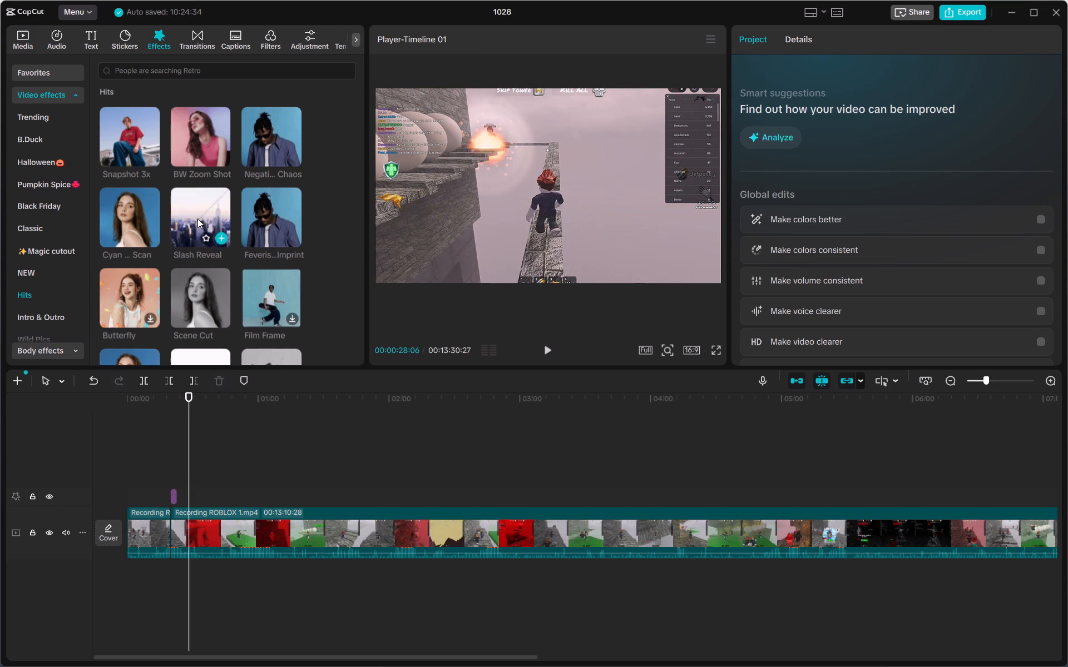
click(220, 130)
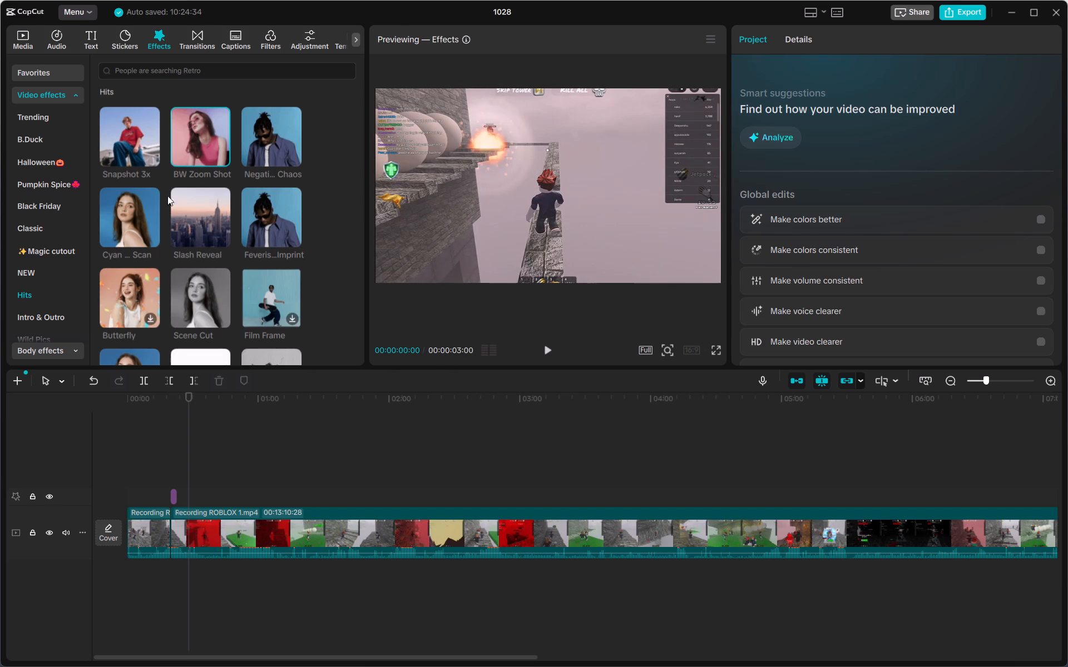
drag(191, 126, 197, 493)
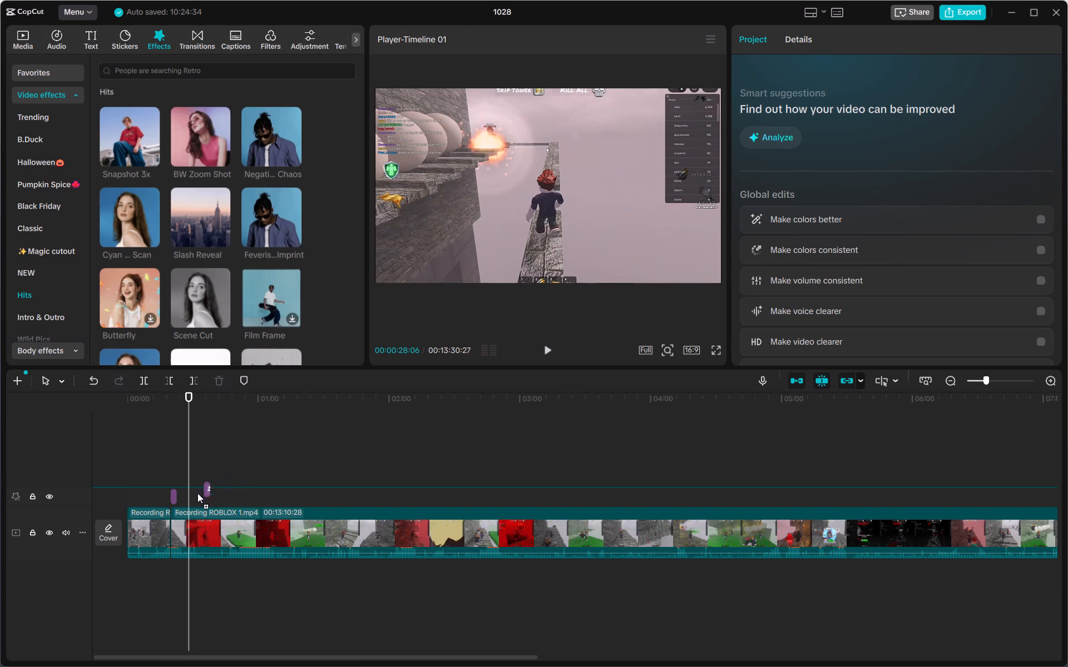
drag(197, 493, 189, 500)
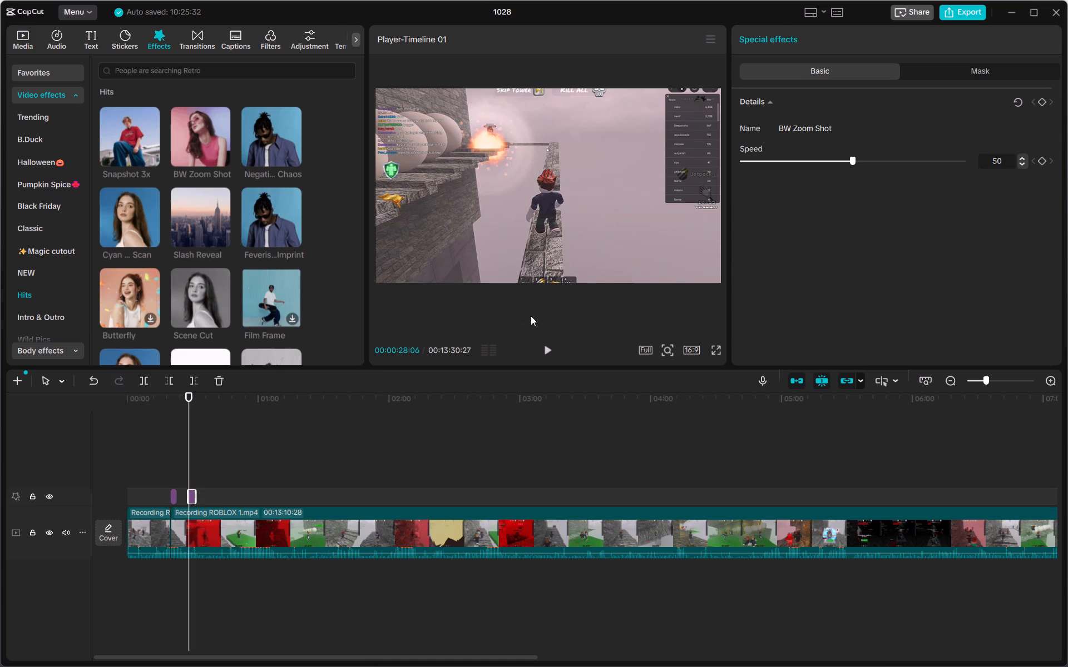
Replace the BW Zoom Shot effect at the 00:00:19:29 split with the Cyan ... Scan effect from the Hits category.
click(167, 437)
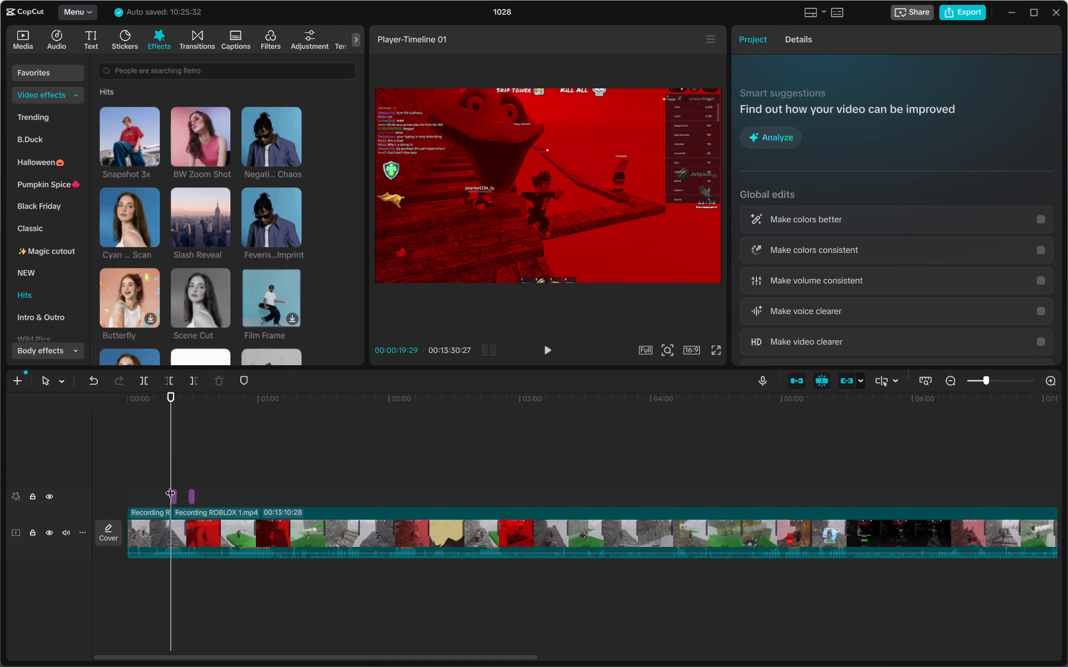
click(173, 489)
click(172, 496)
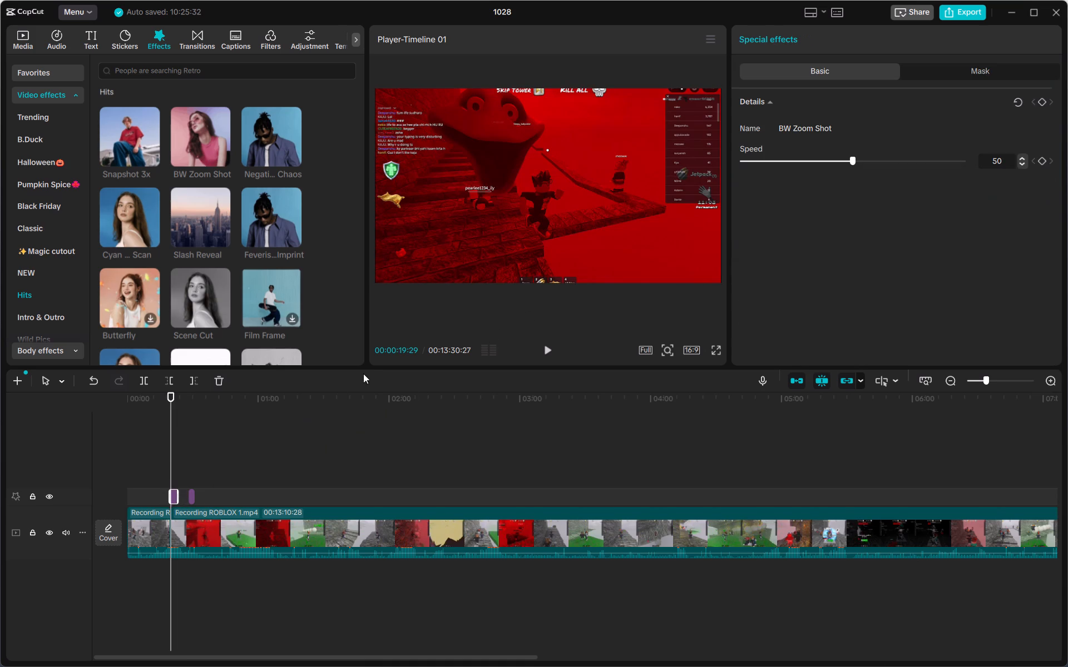
click(215, 379)
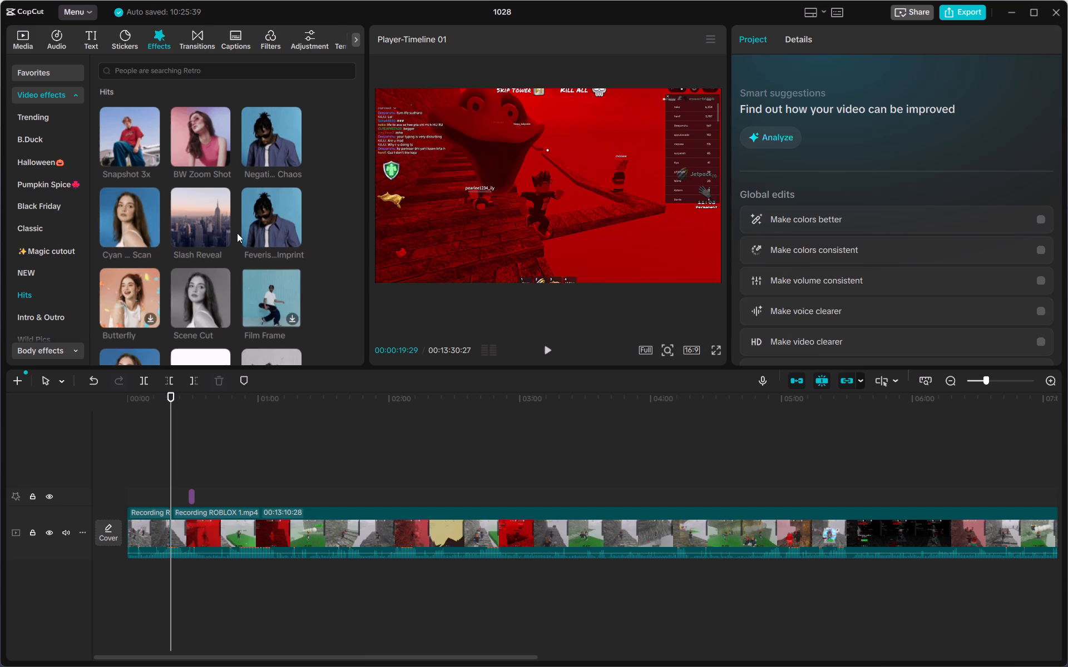
drag(121, 215, 160, 514)
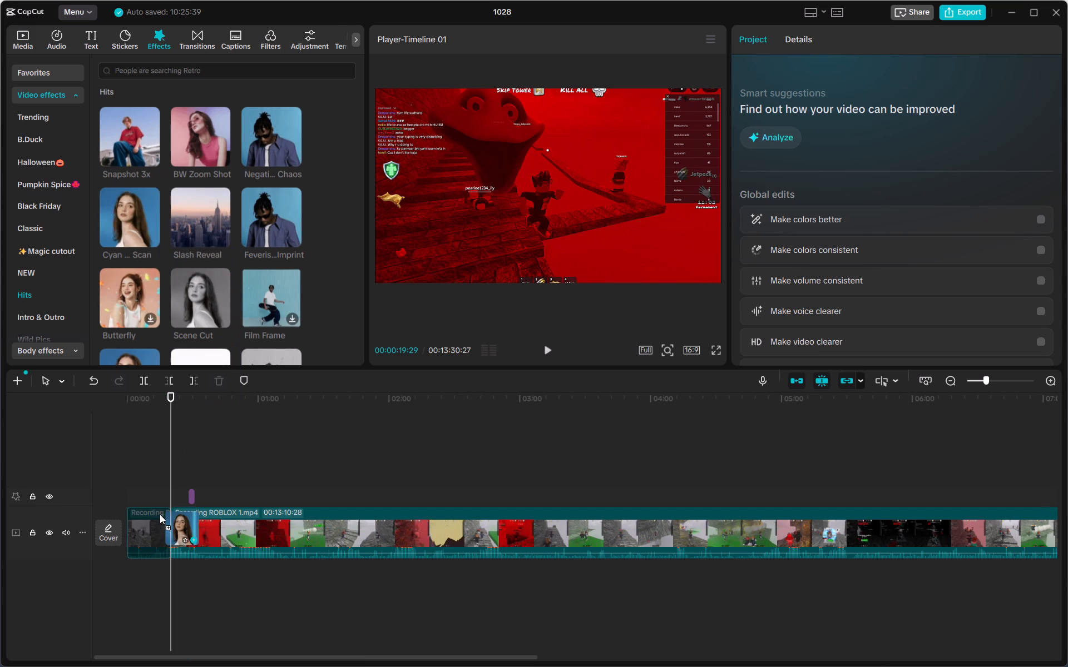
drag(160, 514, 167, 498)
Play the recording from 00:00:14:10 to check both effects in context, and glance through more of the Hits effects.
click(159, 456)
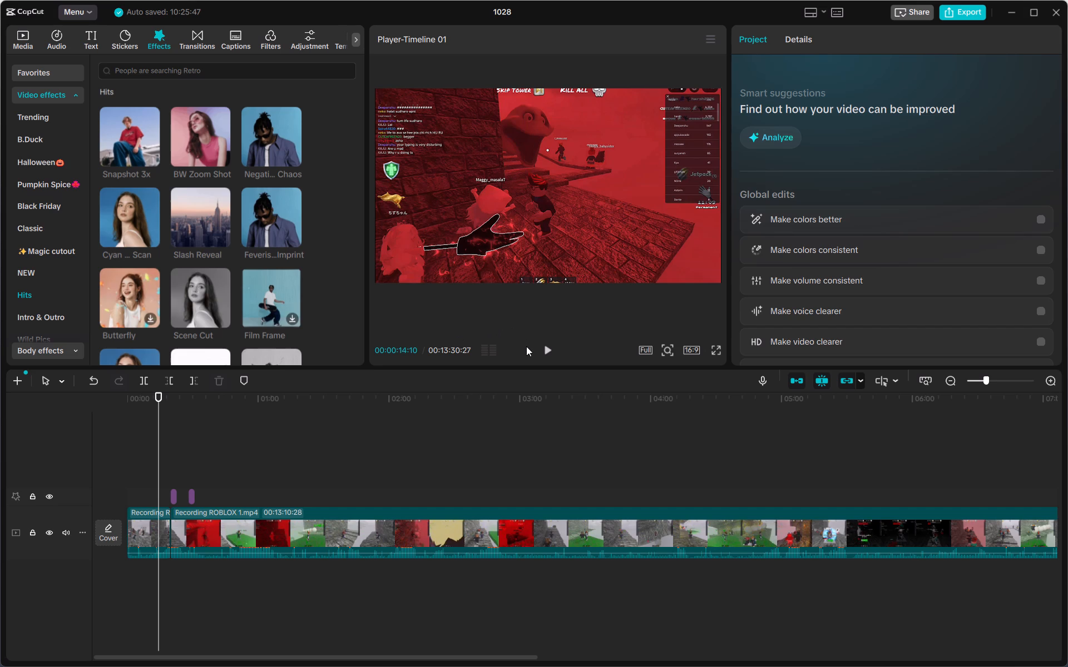
click(545, 350)
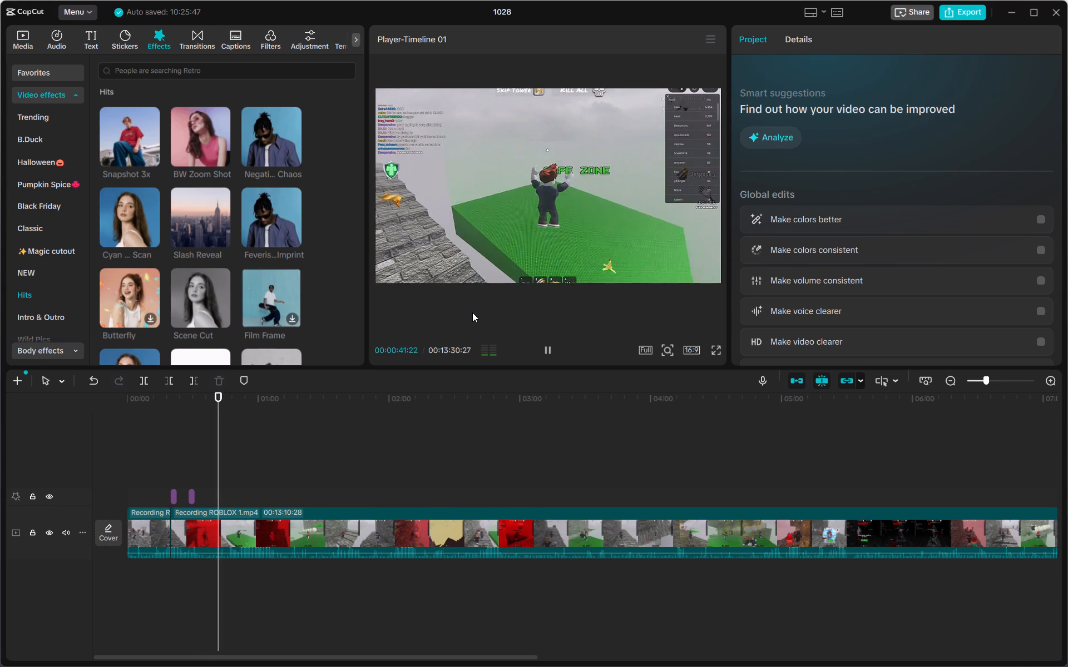
scroll(245, 276, down, 2)
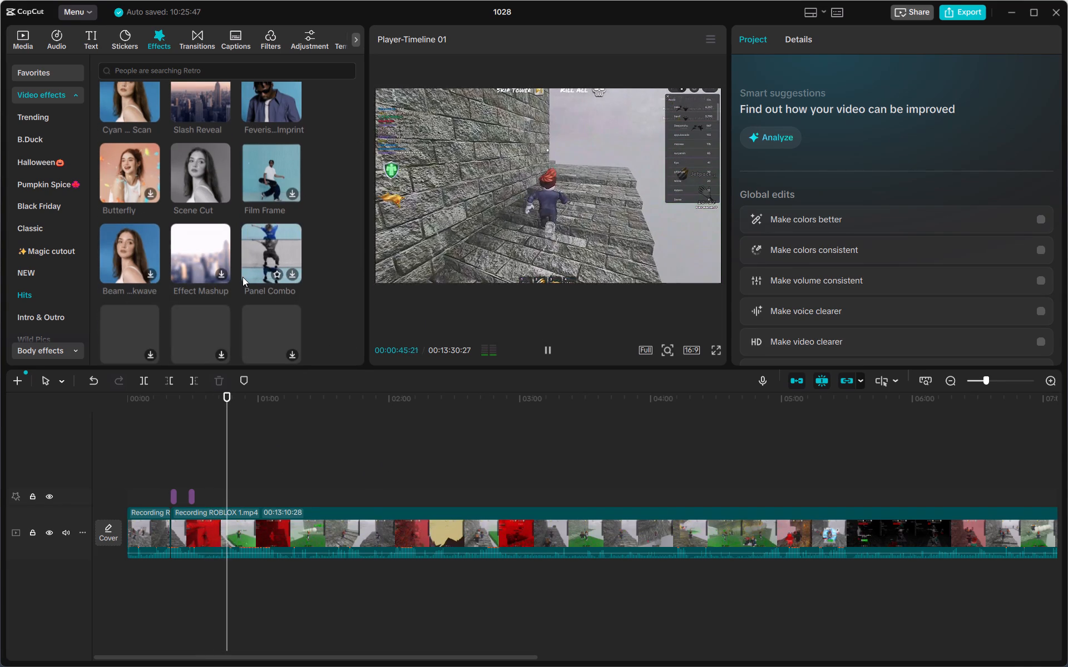
scroll(243, 277, up, 4)
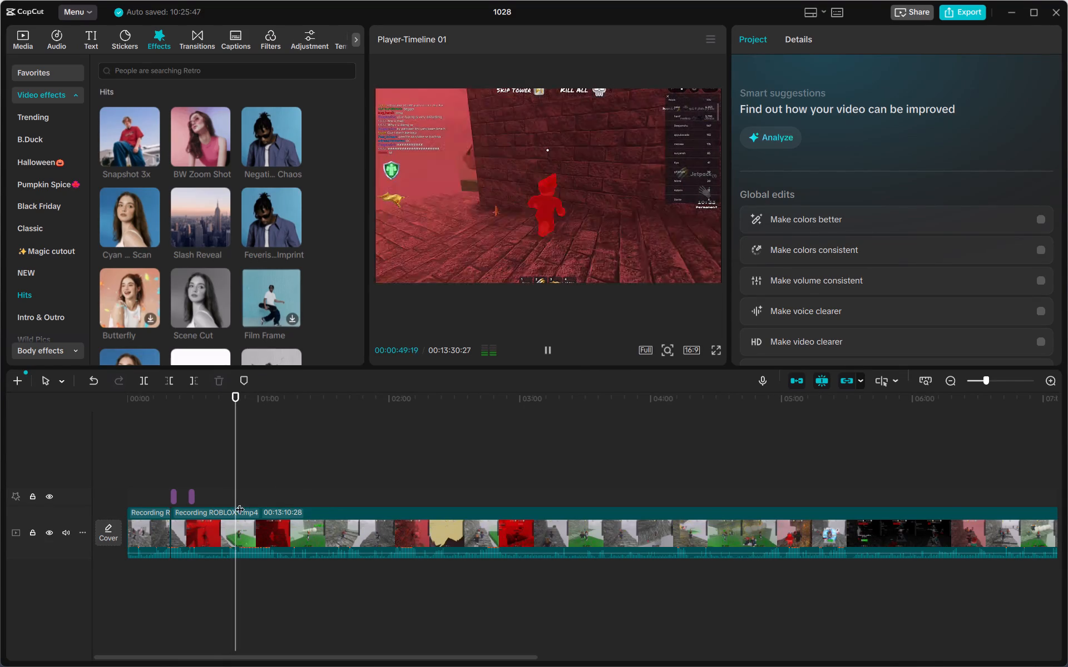
Inspect the recording between 00:00:45:22 and 00:00:48:26 for an effect moment, leaving the playhead at 00:00:47:00.
click(227, 497)
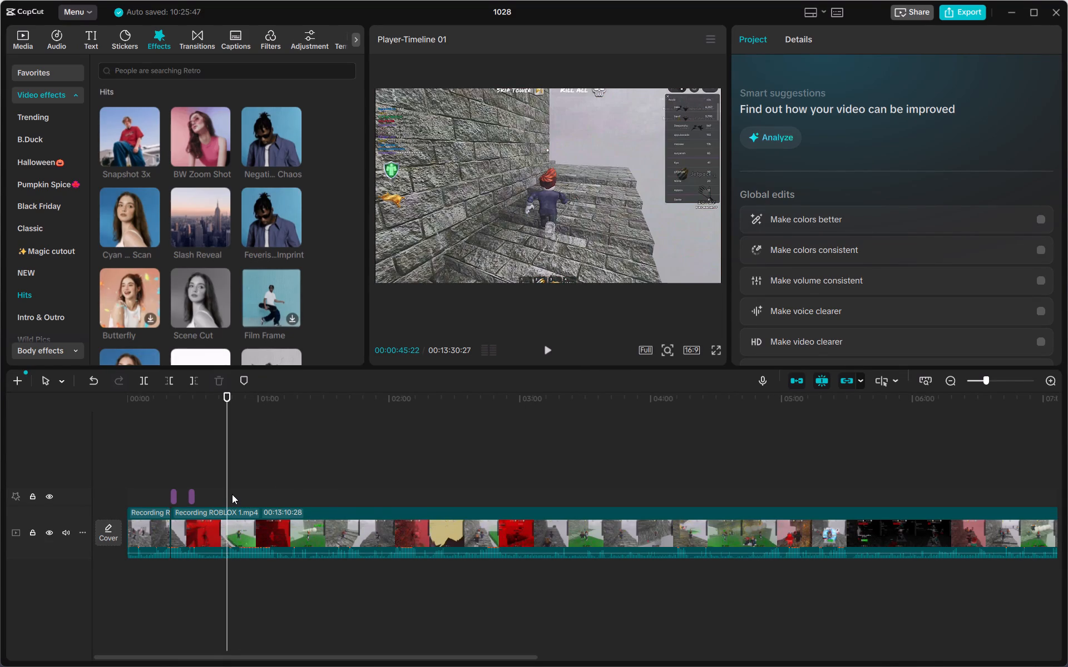
click(232, 494)
click(548, 349)
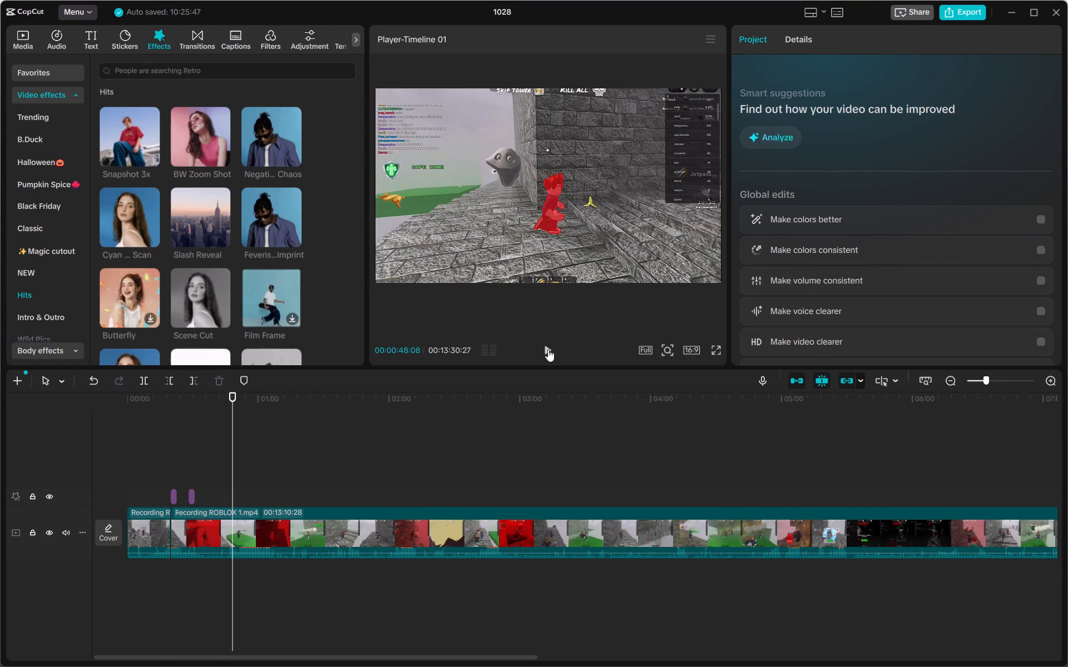
click(548, 349)
click(231, 489)
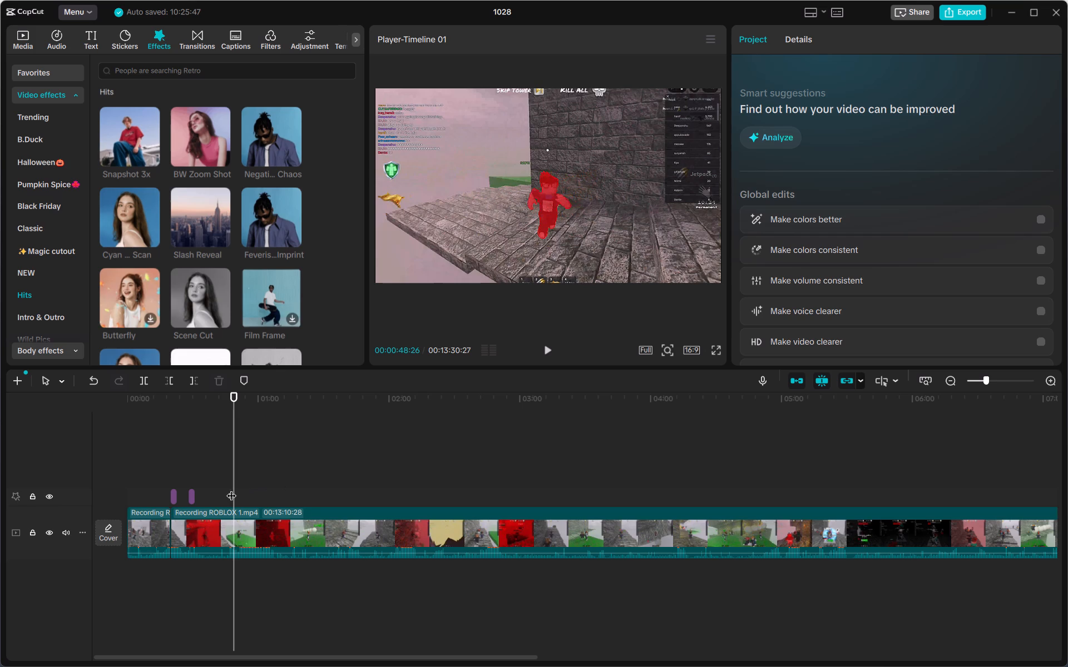
click(230, 489)
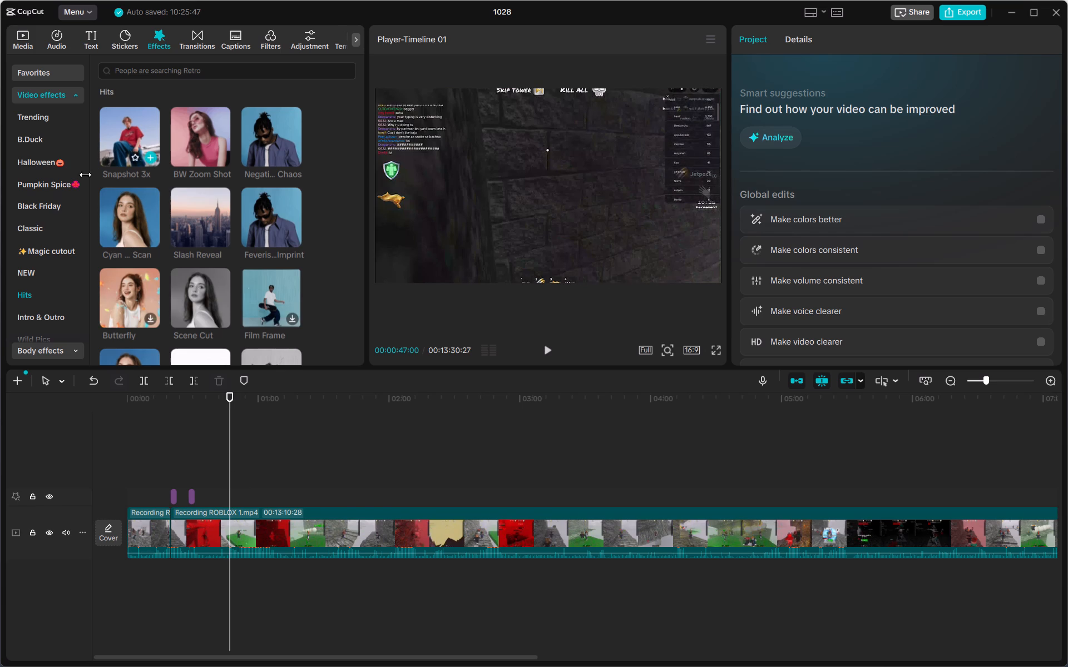
Browse both Motion categories of video effects and try to preview the Camer...ounce effect.
scroll(43, 255, down, 2)
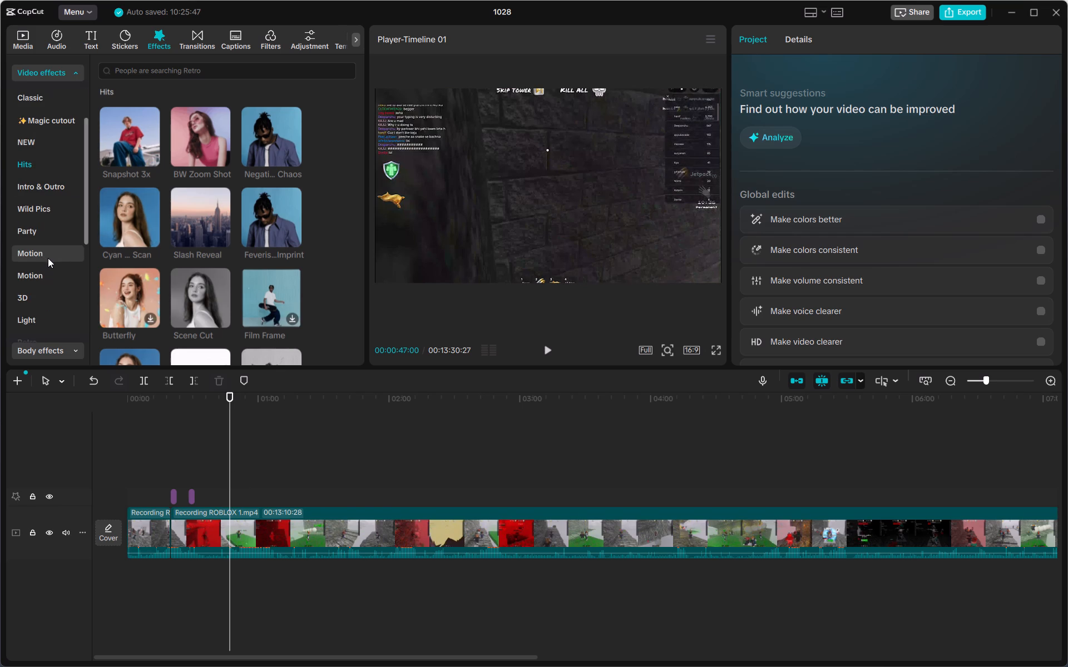
click(46, 258)
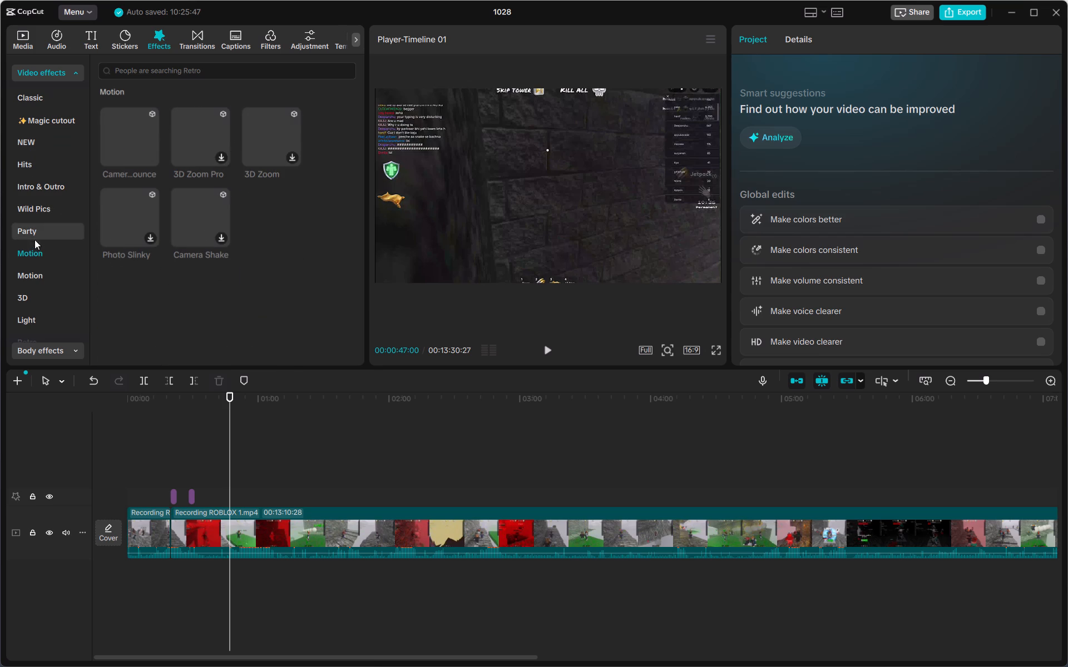
click(41, 272)
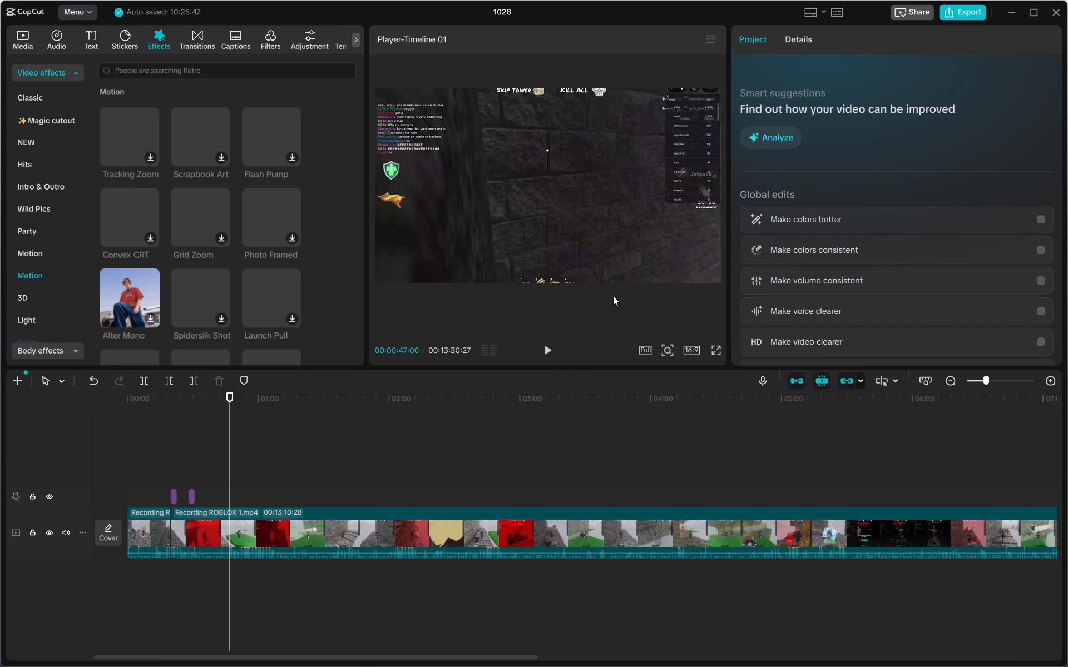
click(42, 256)
click(140, 137)
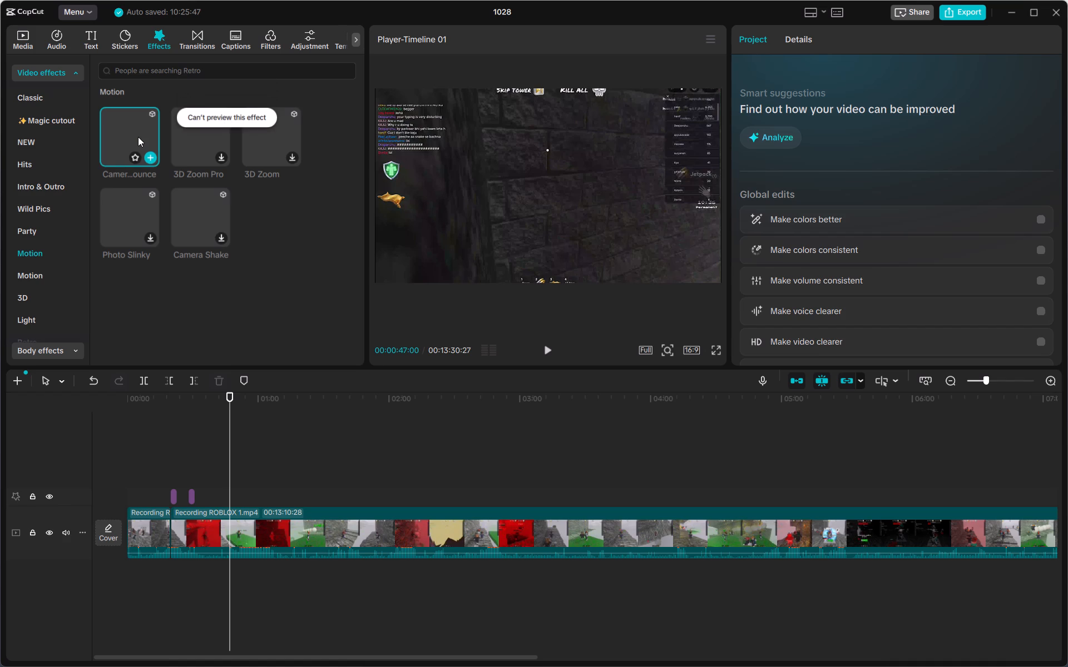
Play the recording on from 00:00:47:00 and skip ahead to review the gameplay leading up to about 00:04:03.
click(548, 351)
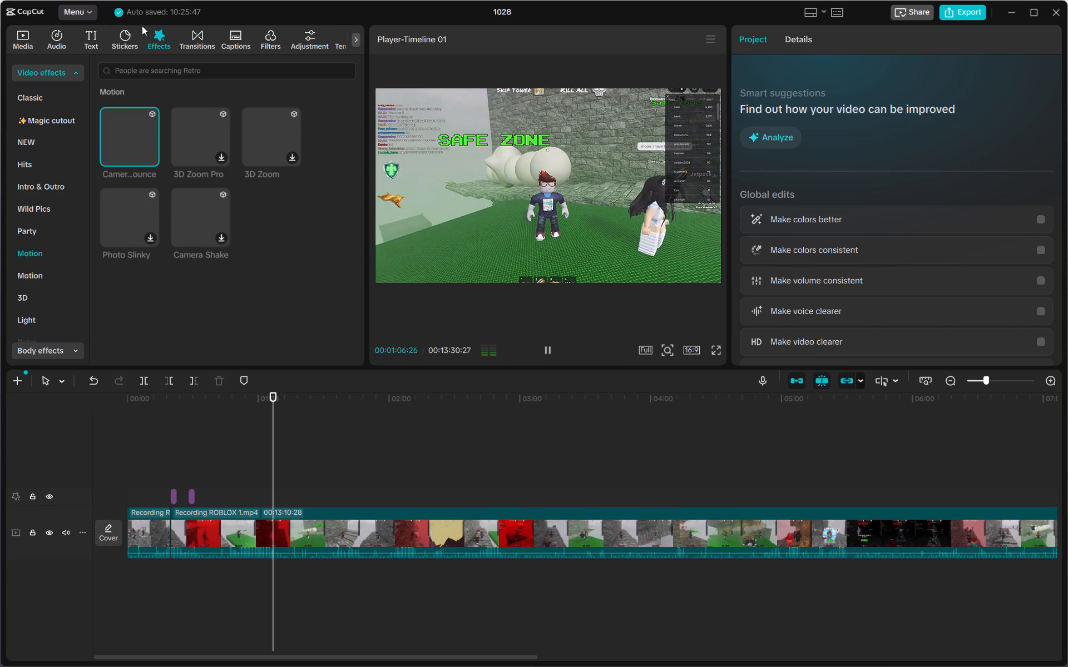
click(121, 12)
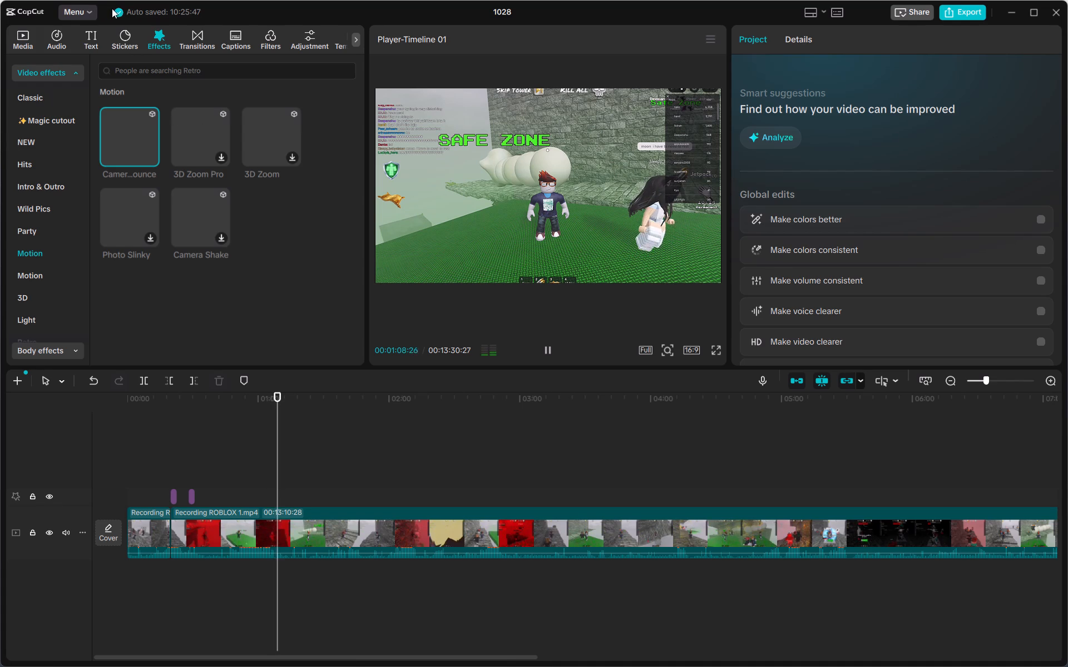
click(118, 12)
click(119, 12)
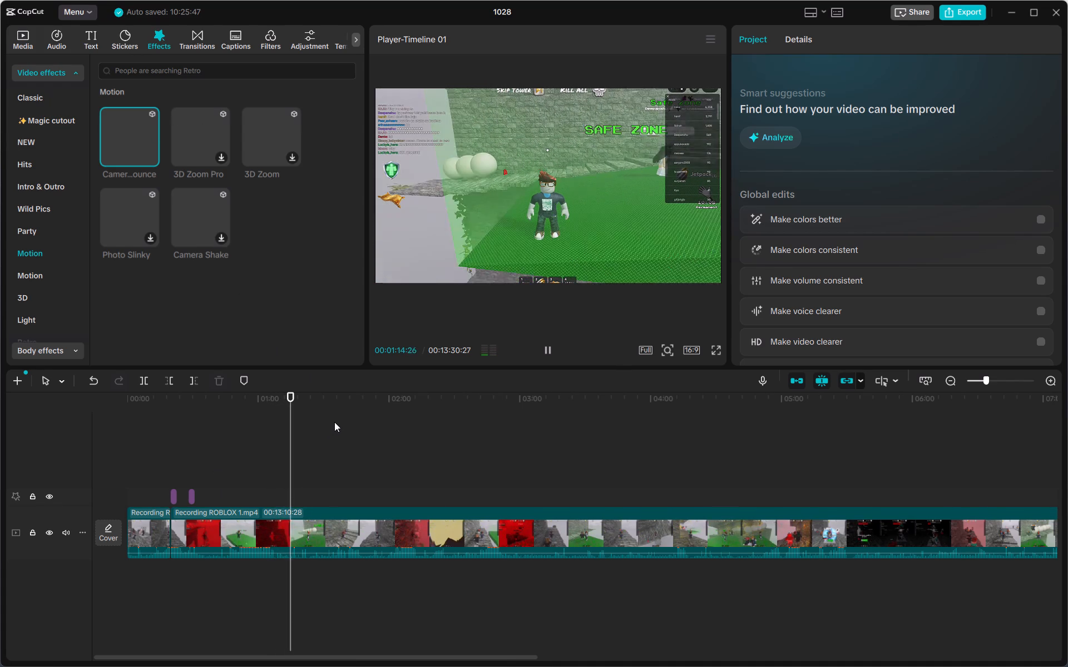
click(361, 475)
drag(361, 475, 558, 508)
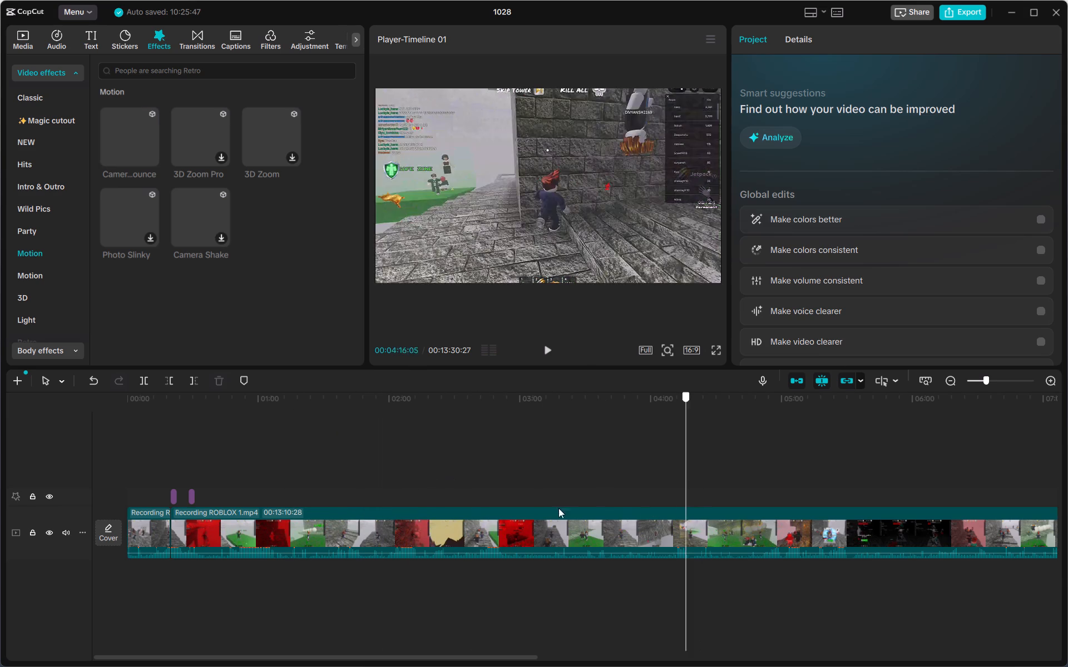
drag(558, 508, 588, 509)
click(537, 344)
click(542, 345)
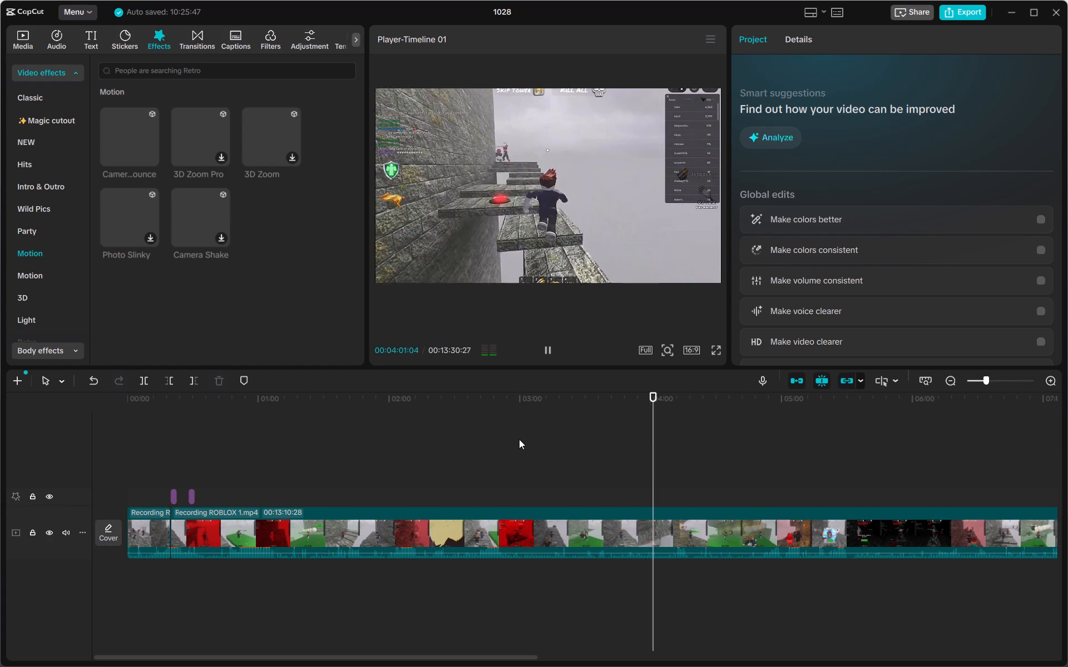
Play the recording from 00:01:59:05 and add the Slash Reveal effect from Hits at about 00:02:05:15.
click(355, 469)
click(387, 472)
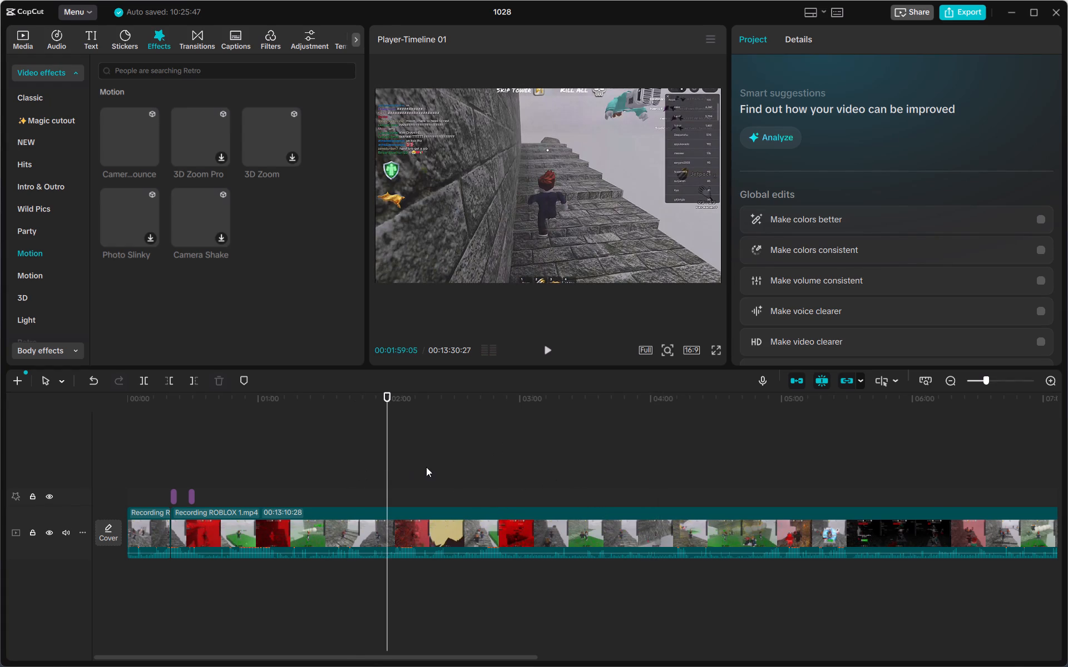
click(553, 353)
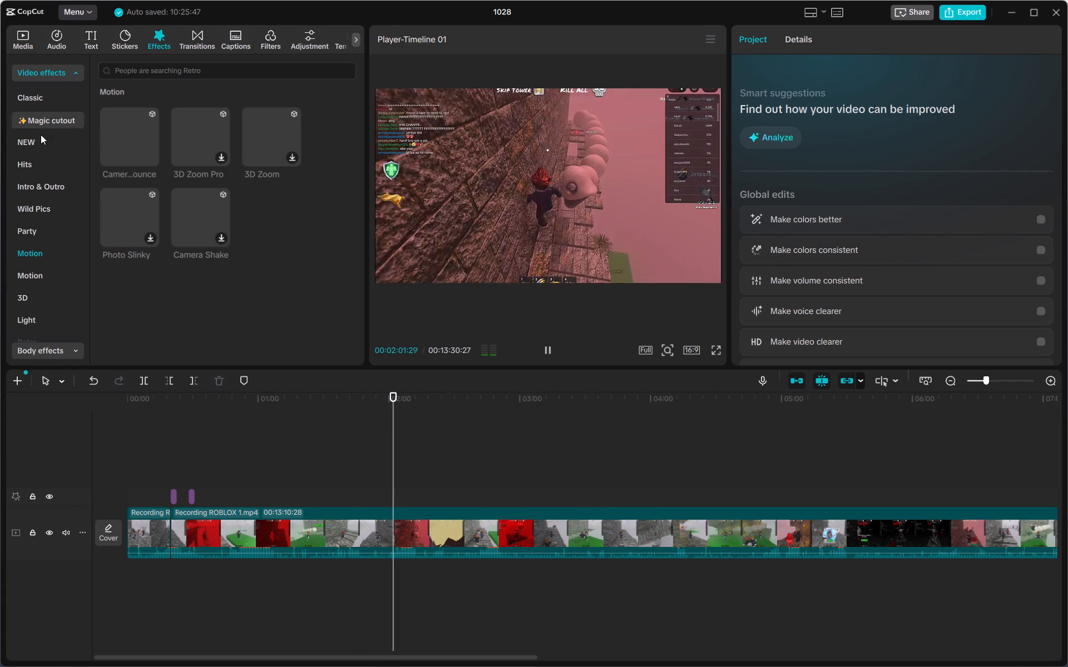
click(48, 162)
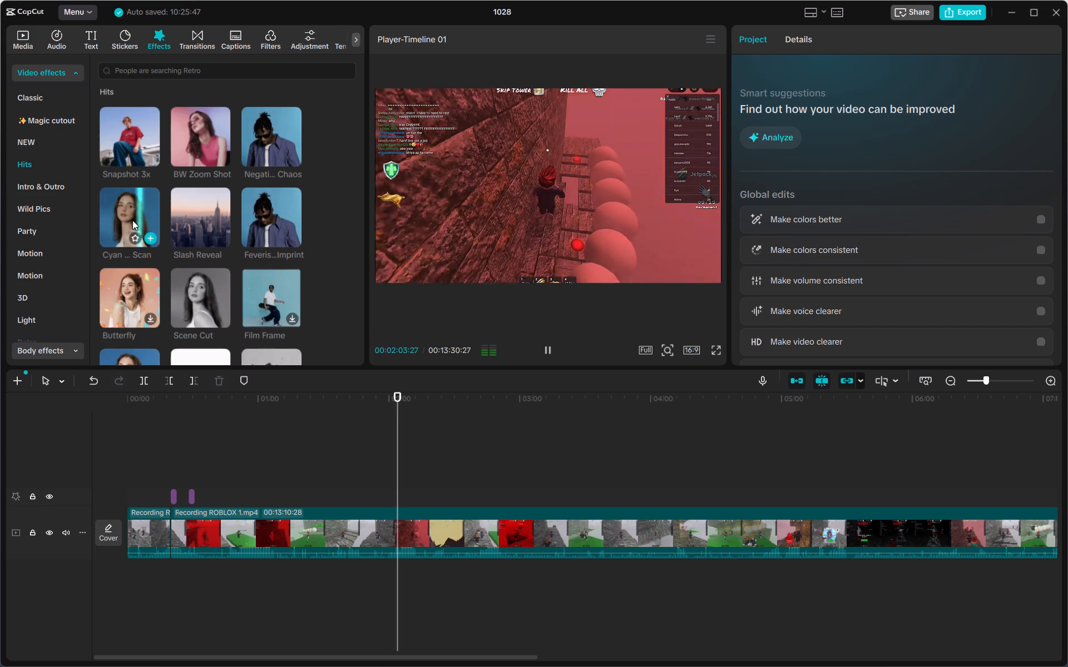
drag(198, 219, 333, 499)
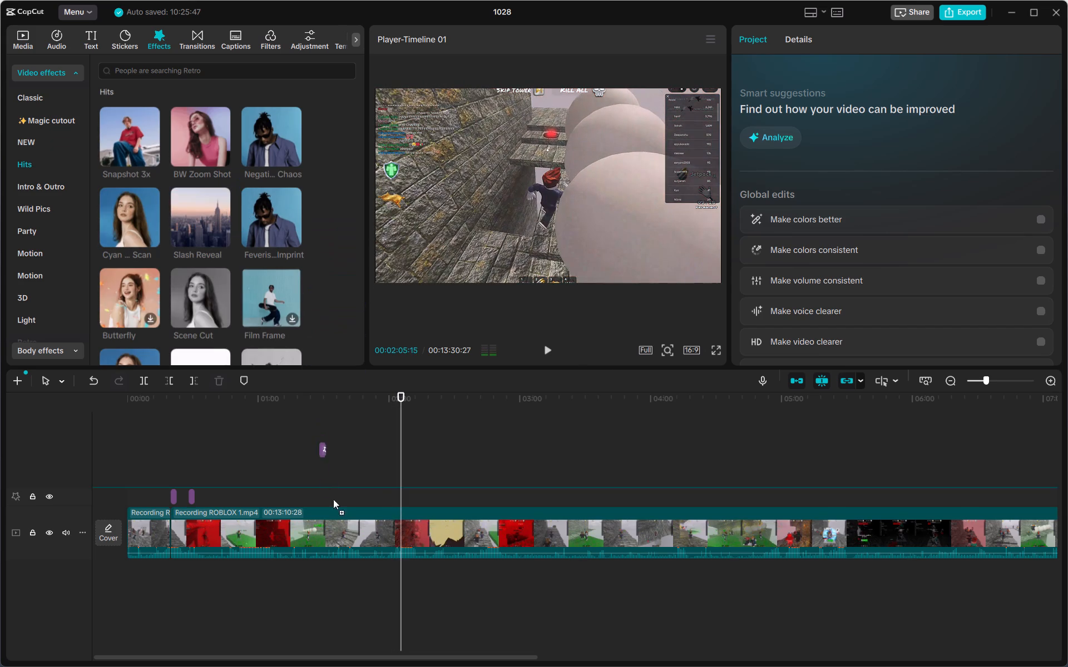
drag(333, 499, 408, 497)
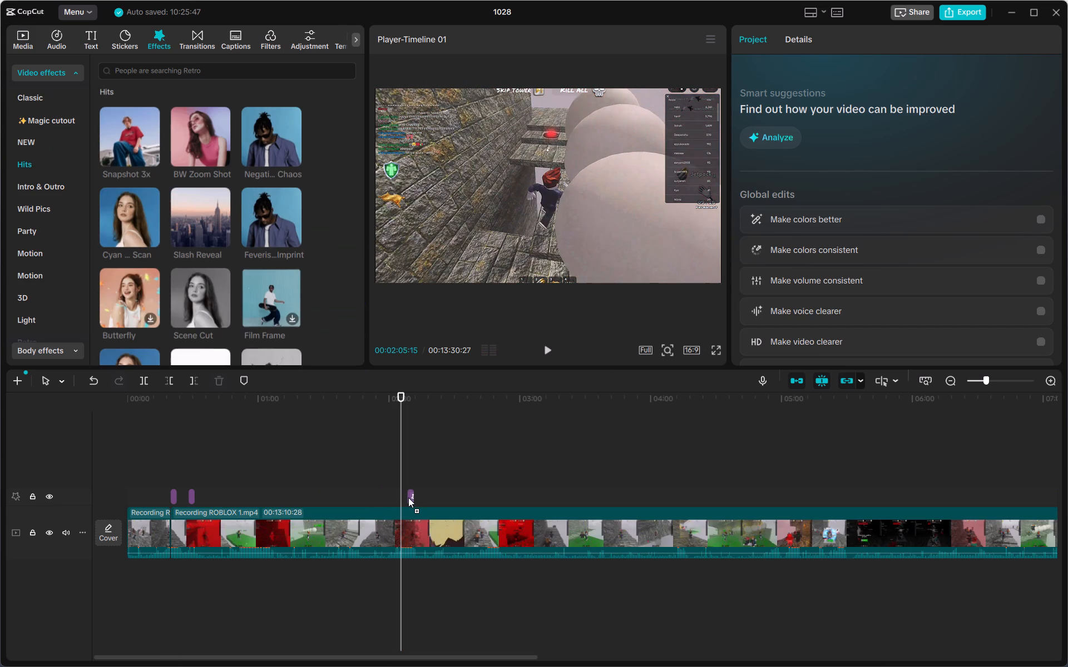
drag(408, 497, 405, 499)
click(370, 442)
Play the recording on from the new effect, preview the Scene Cut effect, and replay from about 00:02:06.
click(541, 354)
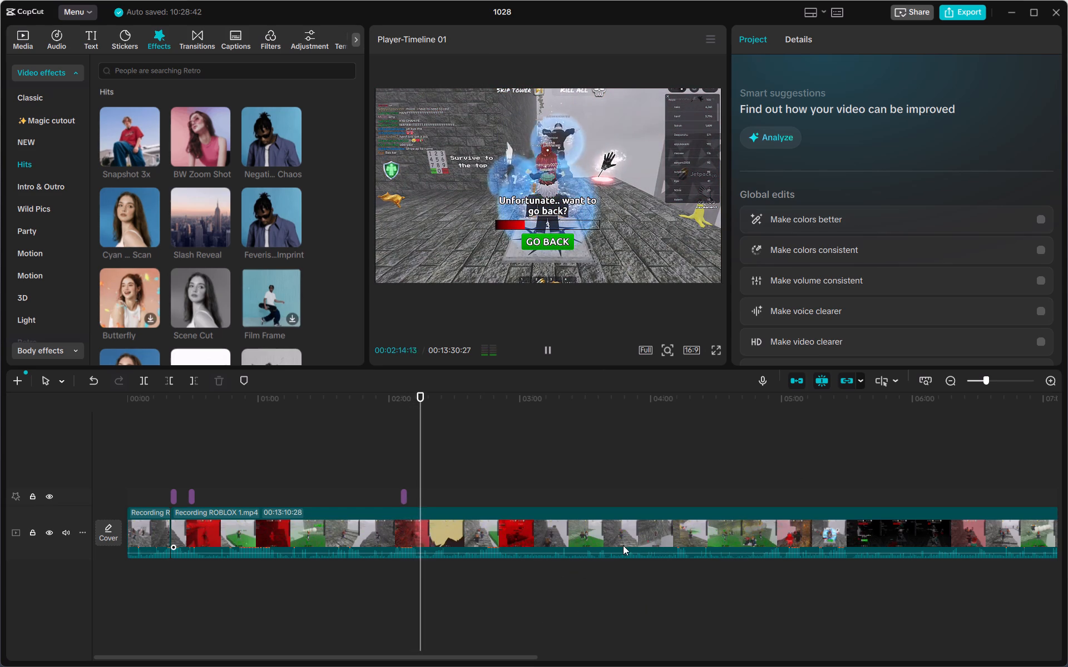
click(199, 291)
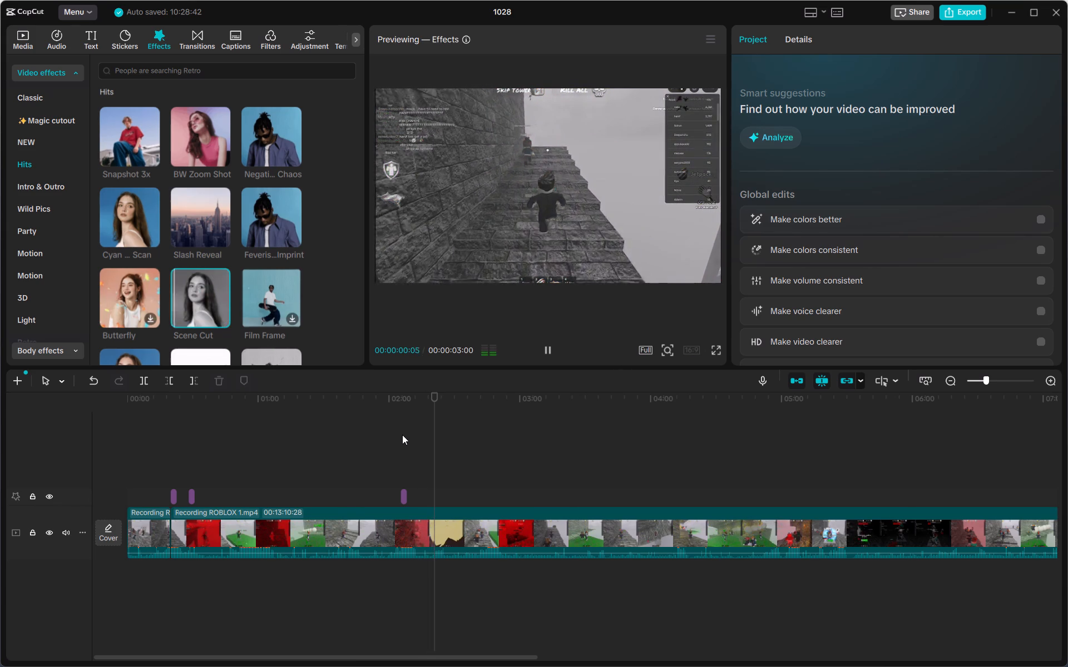
click(402, 435)
click(549, 353)
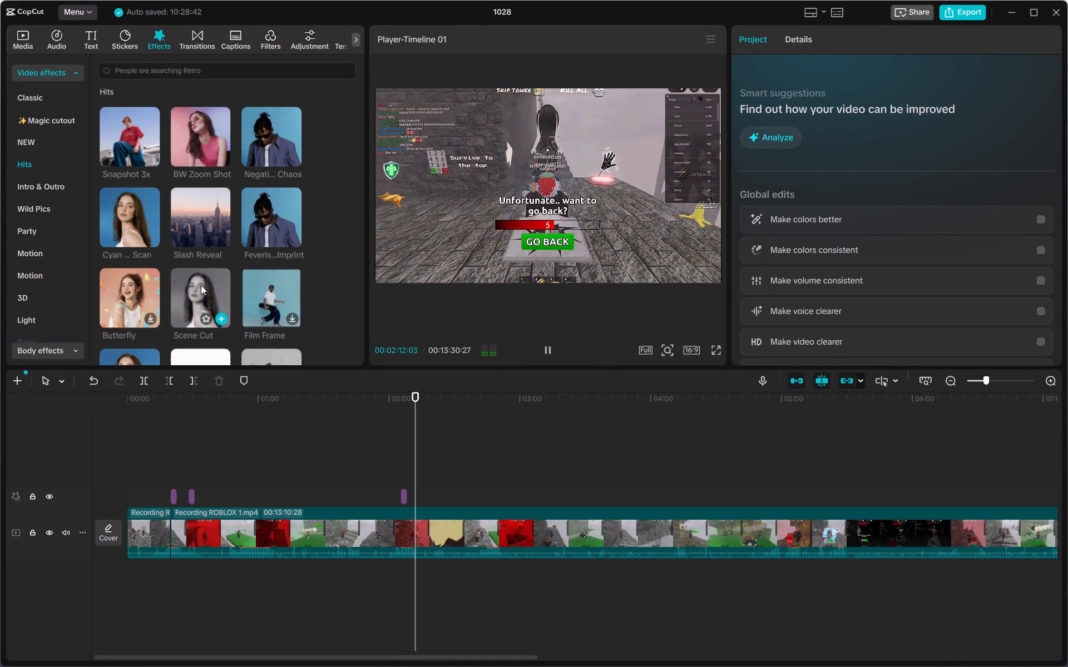
Add the Butterfly effect from Hits above the recording at about 00:03:00.
drag(136, 286, 140, 286)
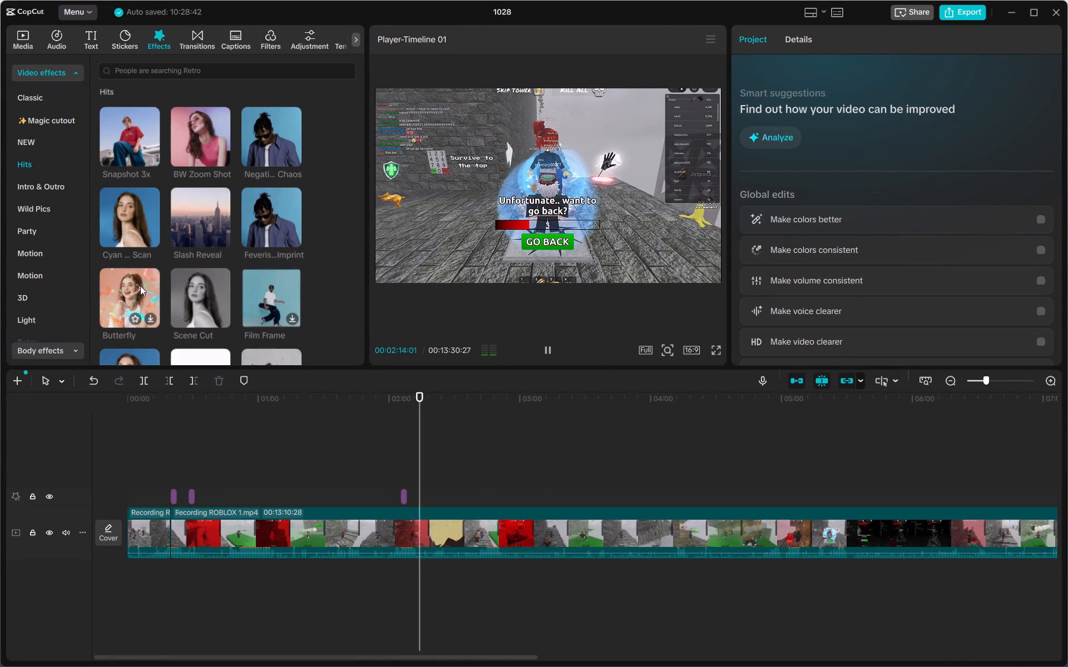
drag(140, 286, 521, 496)
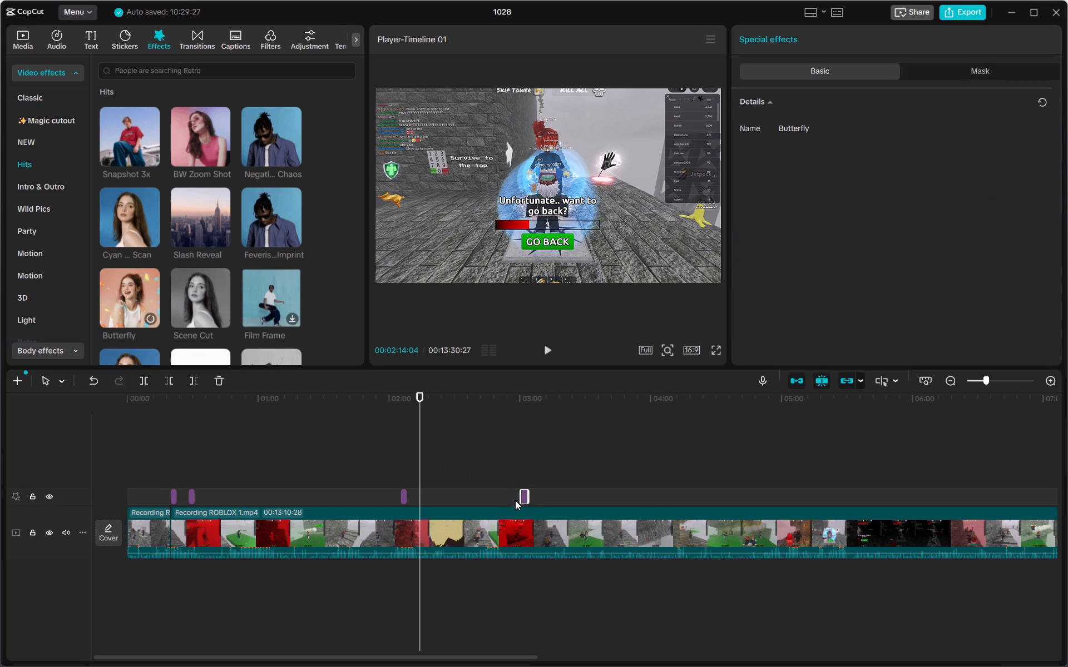
Play the recording from about 00:02:55, add the Slash Reveal effect at 00:03:10:23 and play it in context.
click(510, 485)
click(549, 348)
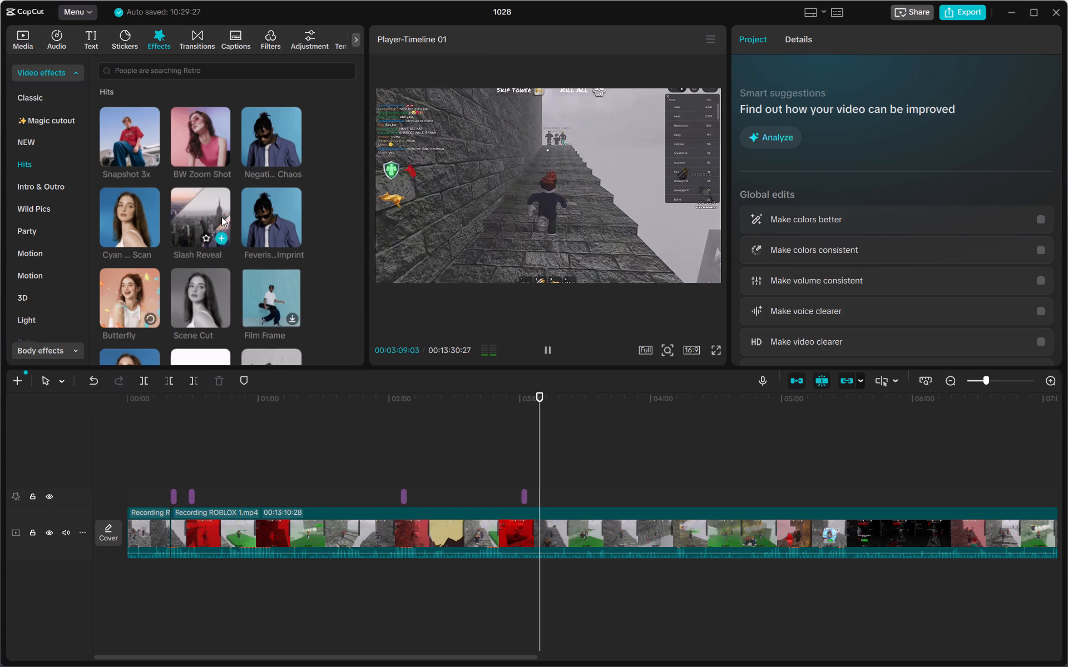
drag(195, 216, 567, 461)
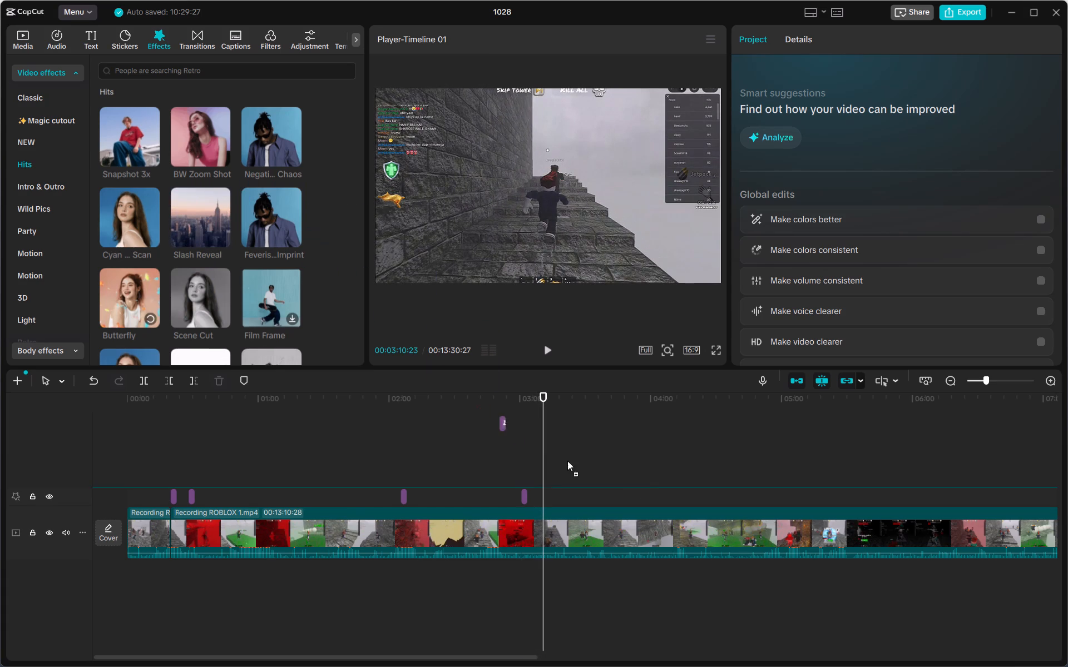
drag(567, 461, 546, 500)
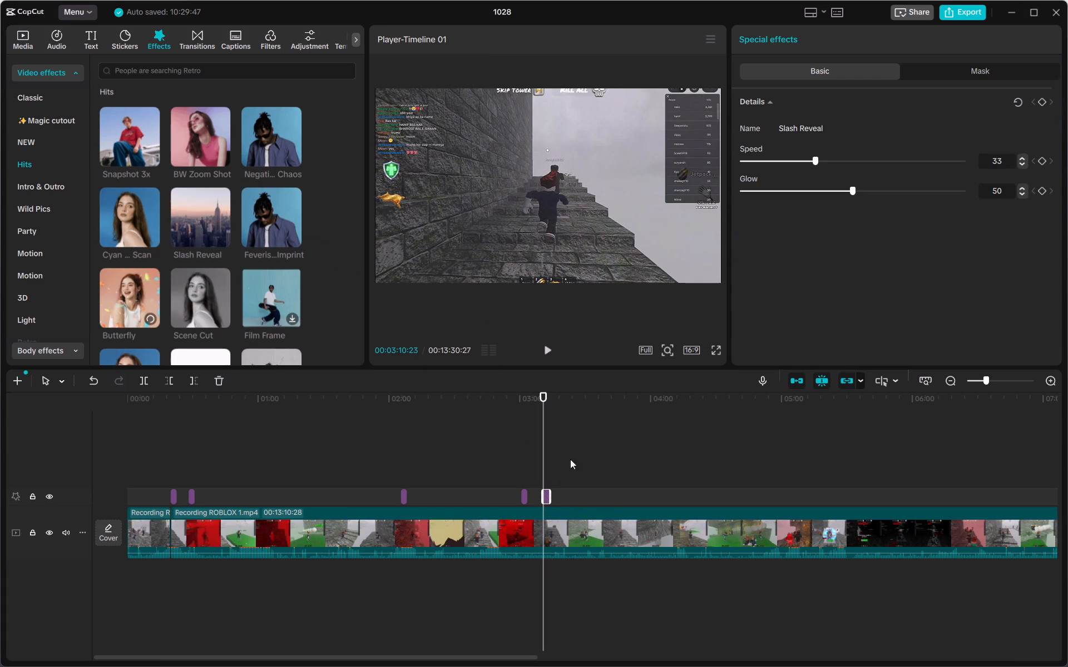
click(547, 356)
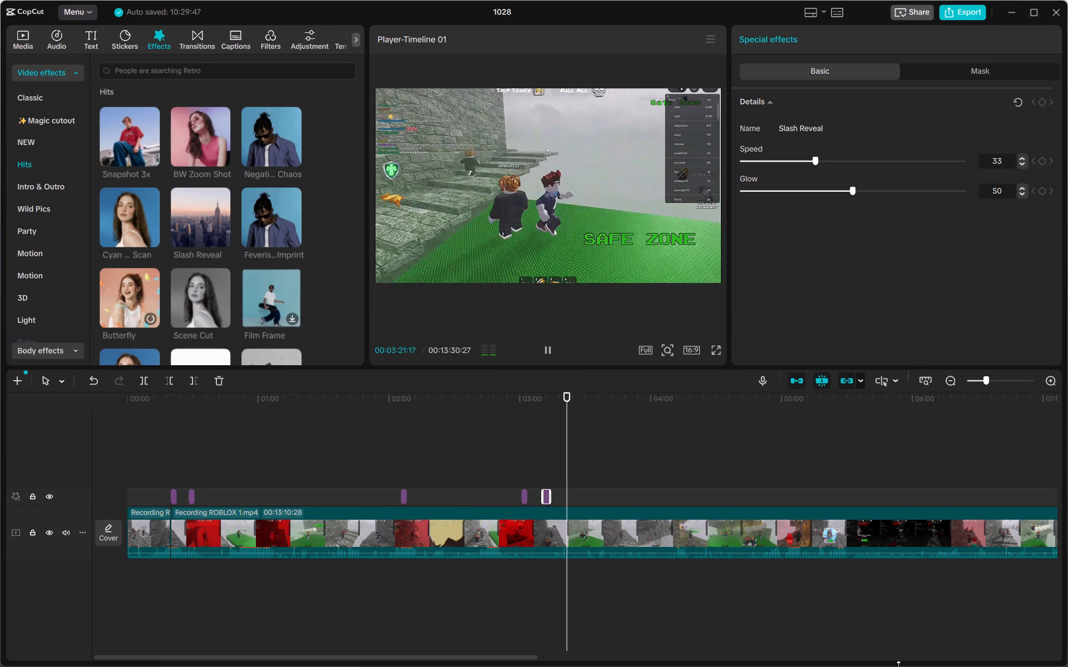
Lower the volume of the recording's long second clip to -38.2 dB.
click(852, 525)
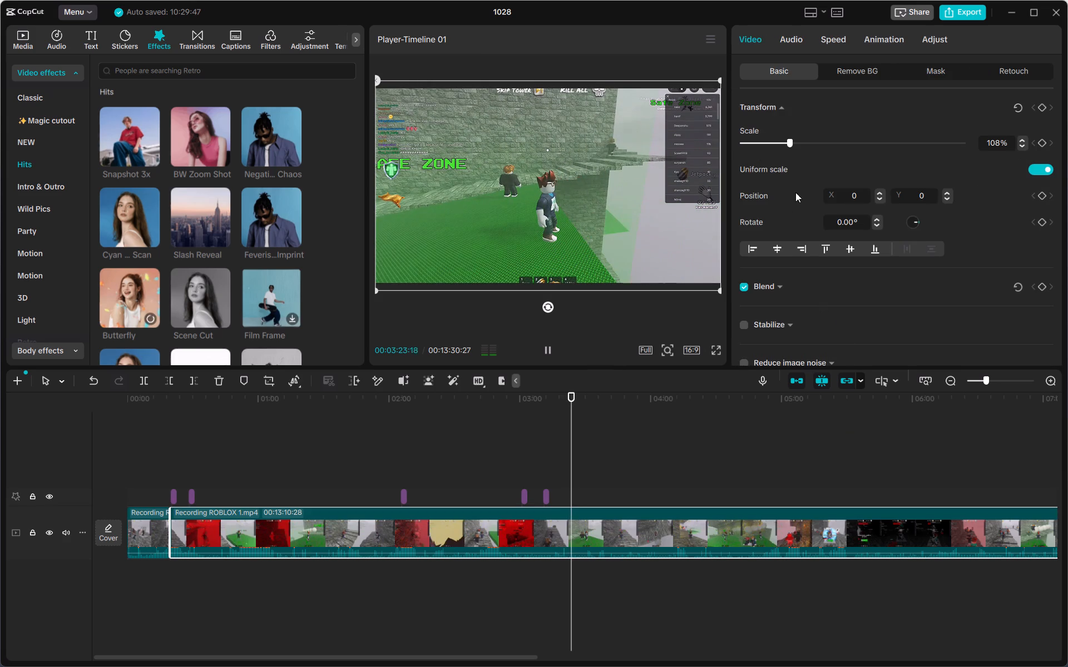
click(792, 39)
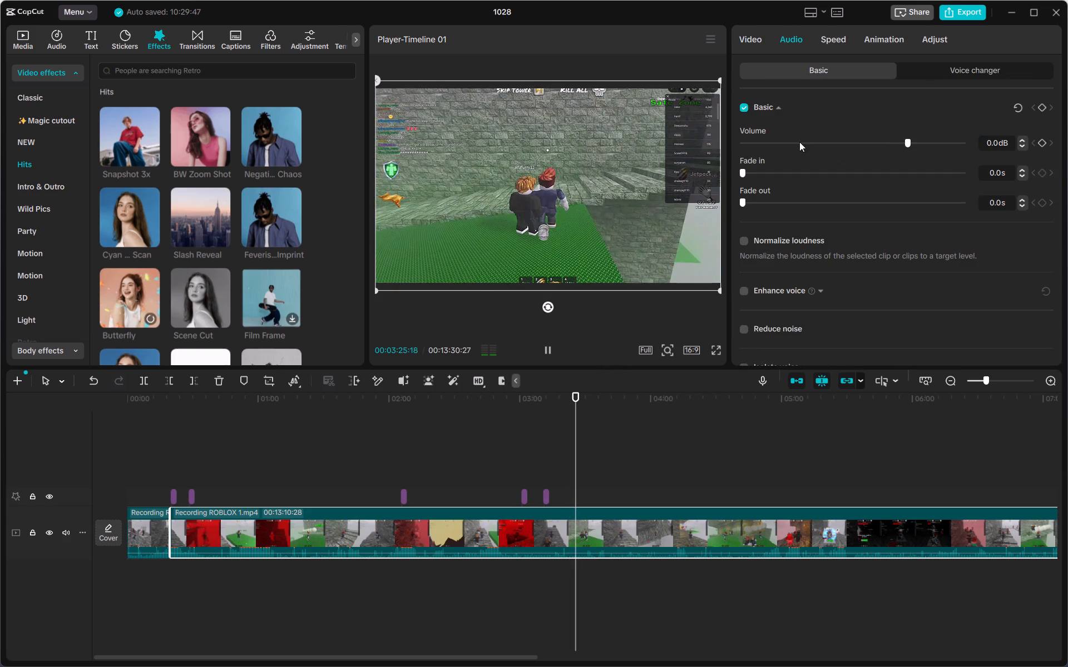
click(800, 143)
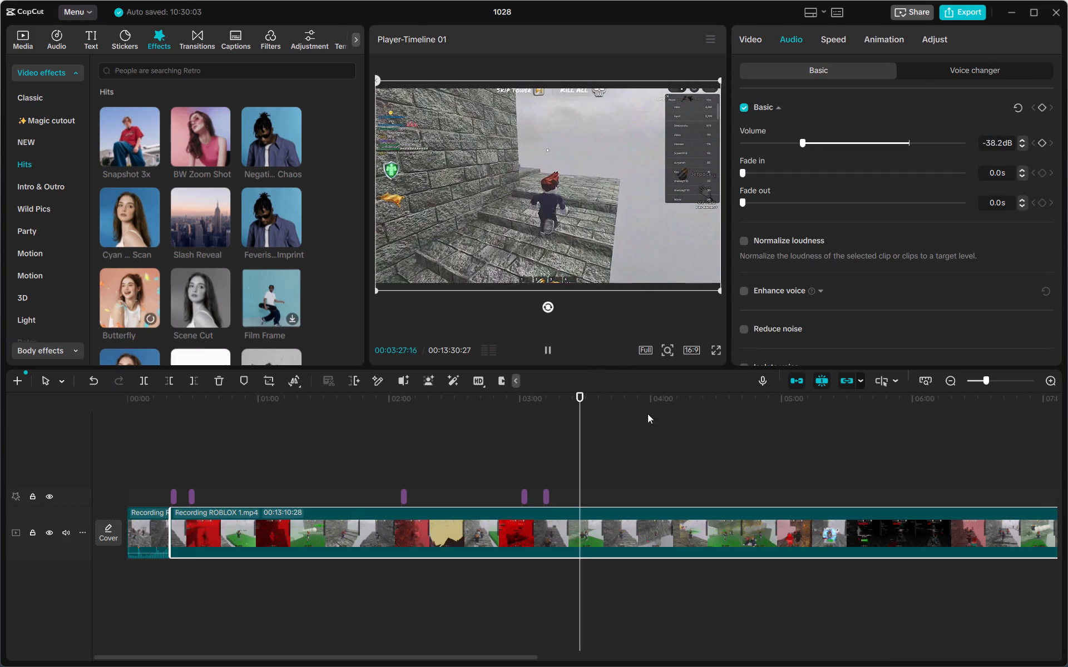
click(650, 439)
Play the recording from 00:03:47:25 and turn on the Make colors better global edit.
click(624, 453)
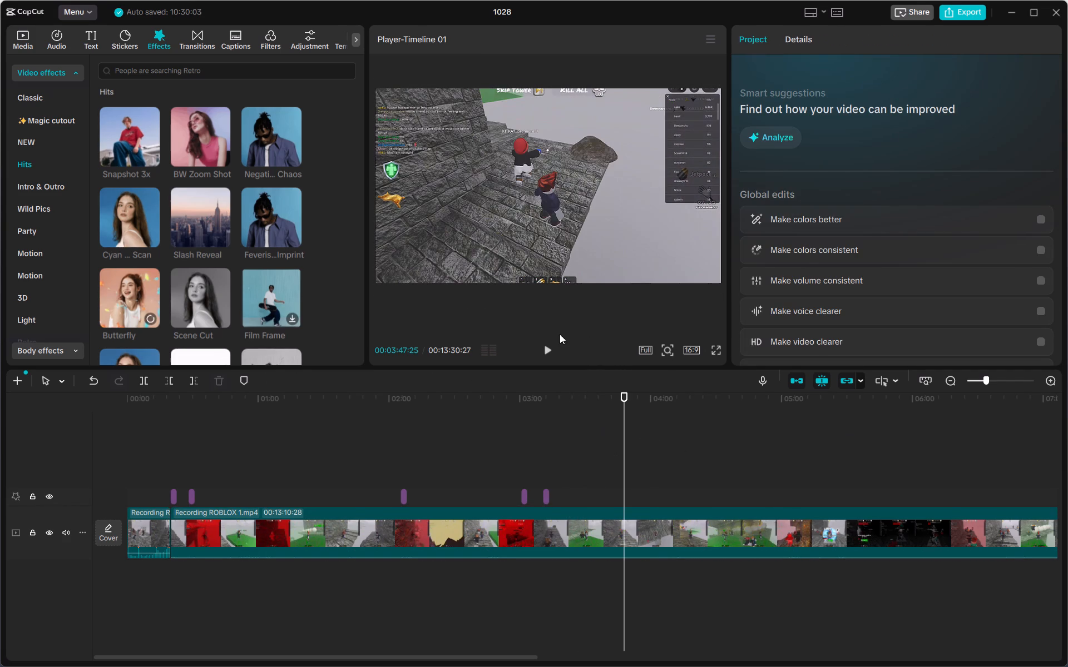
click(544, 345)
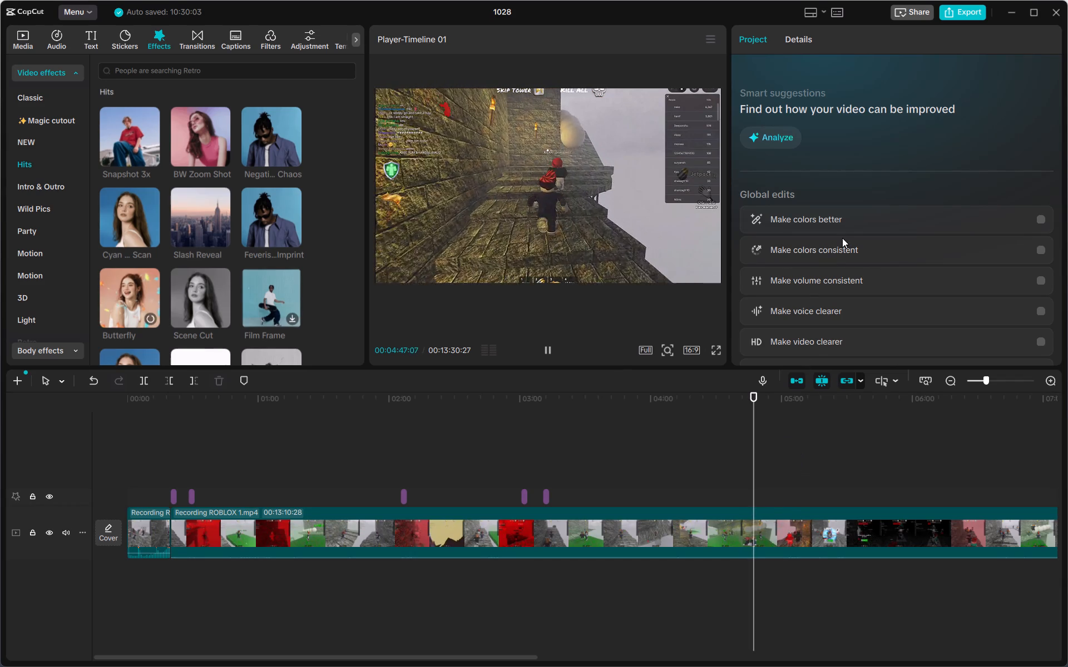
click(1045, 217)
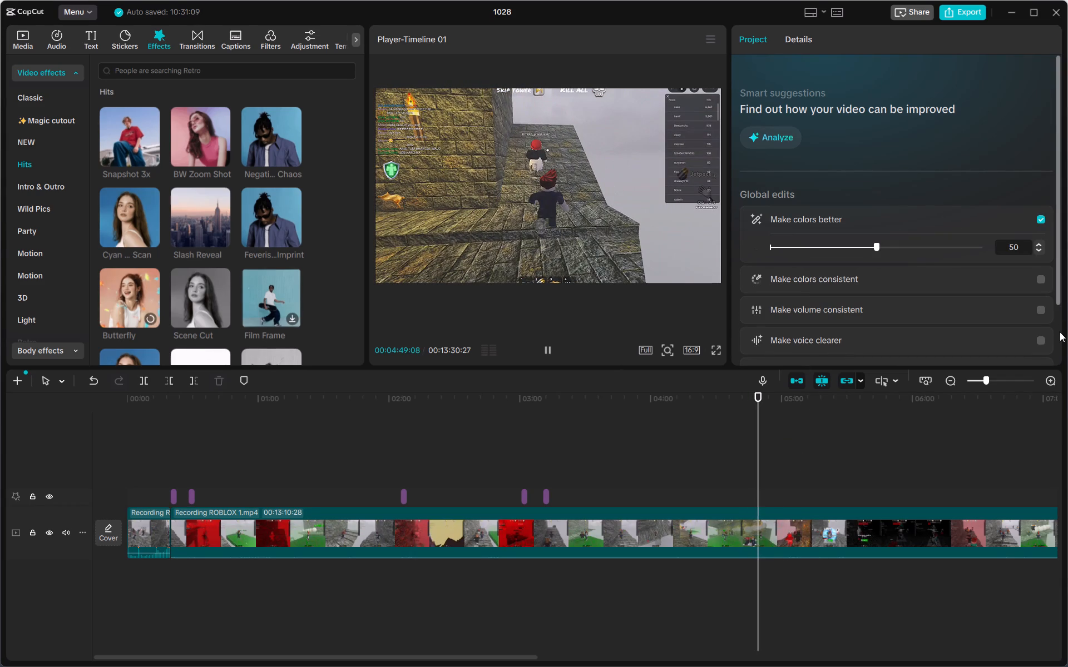
click(549, 355)
click(549, 355)
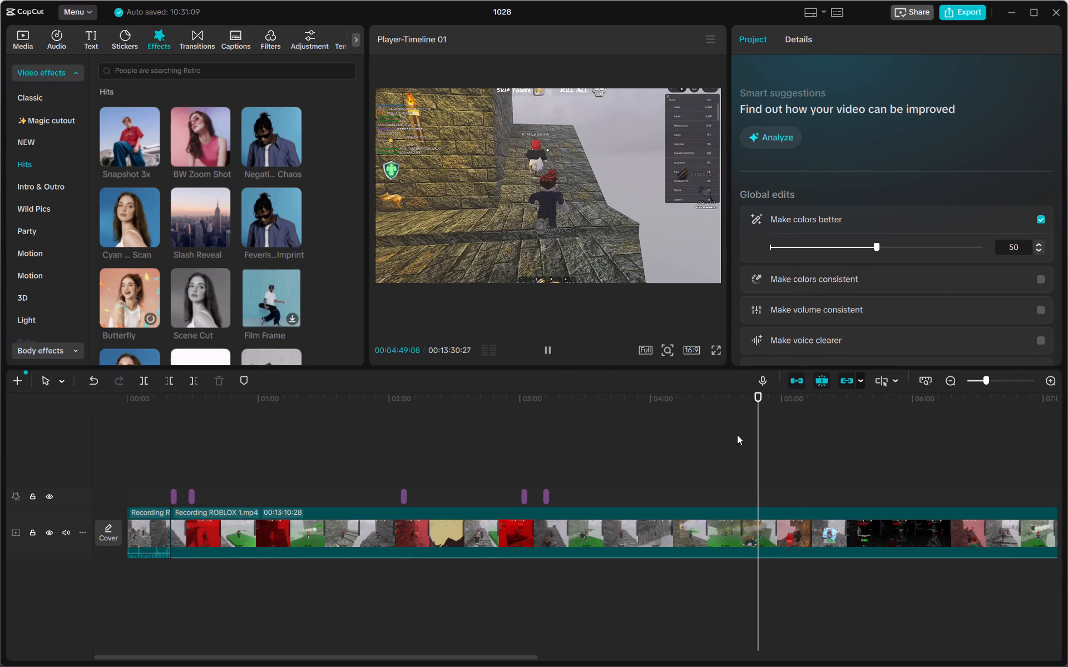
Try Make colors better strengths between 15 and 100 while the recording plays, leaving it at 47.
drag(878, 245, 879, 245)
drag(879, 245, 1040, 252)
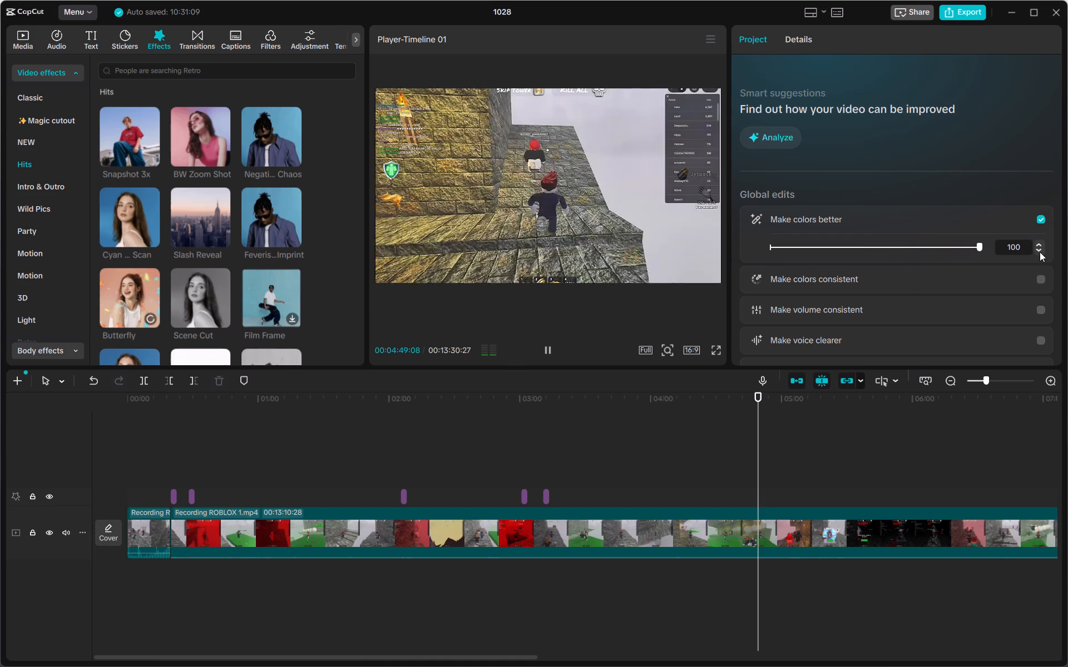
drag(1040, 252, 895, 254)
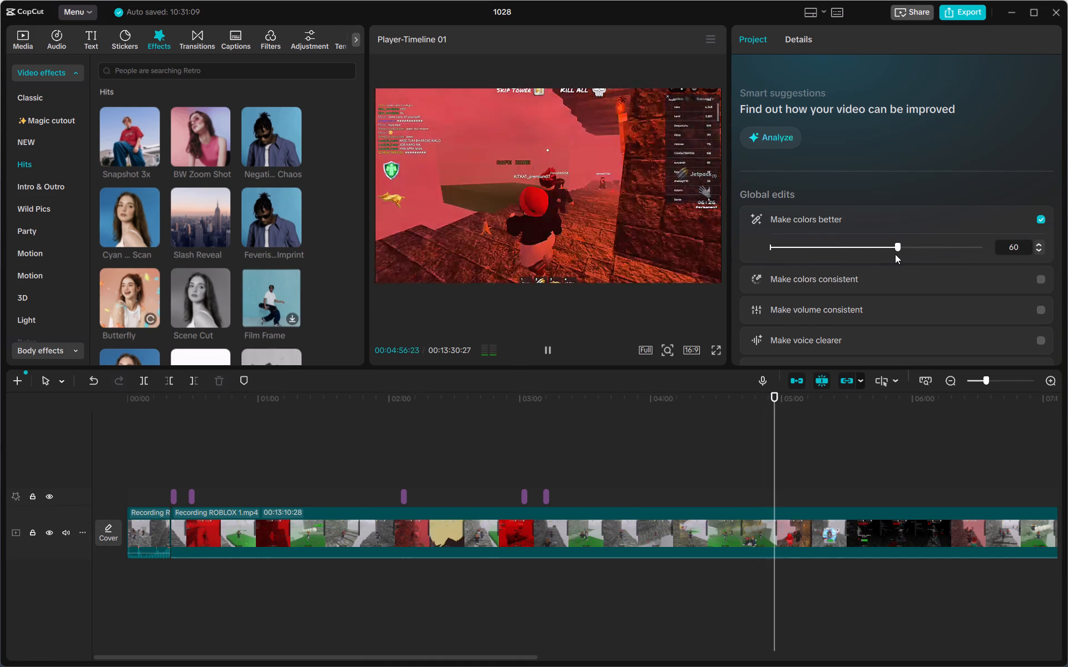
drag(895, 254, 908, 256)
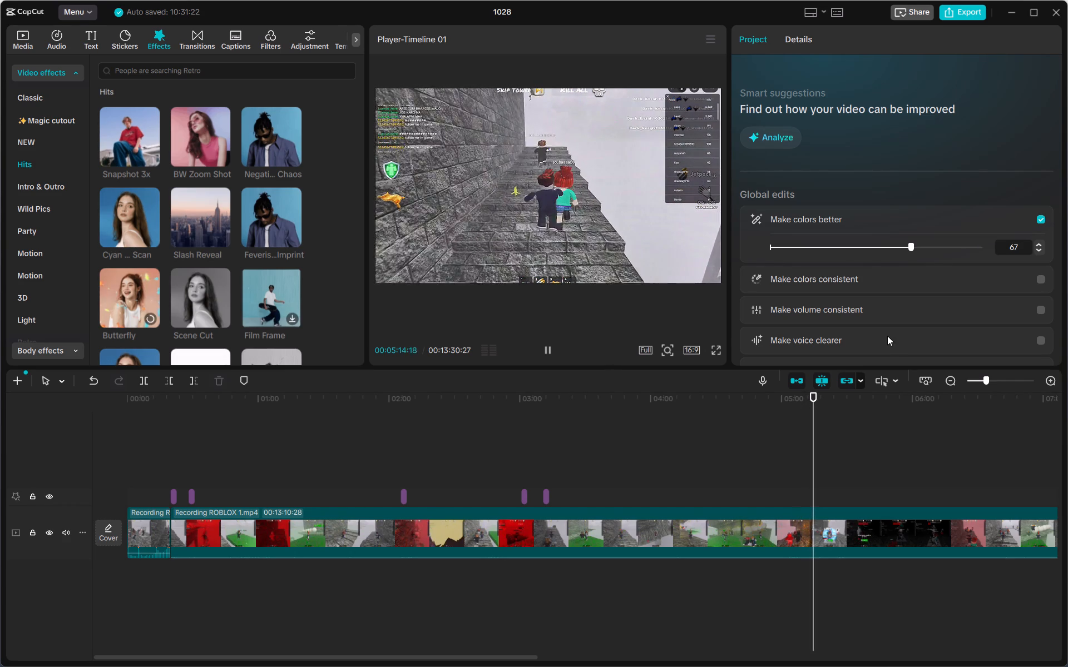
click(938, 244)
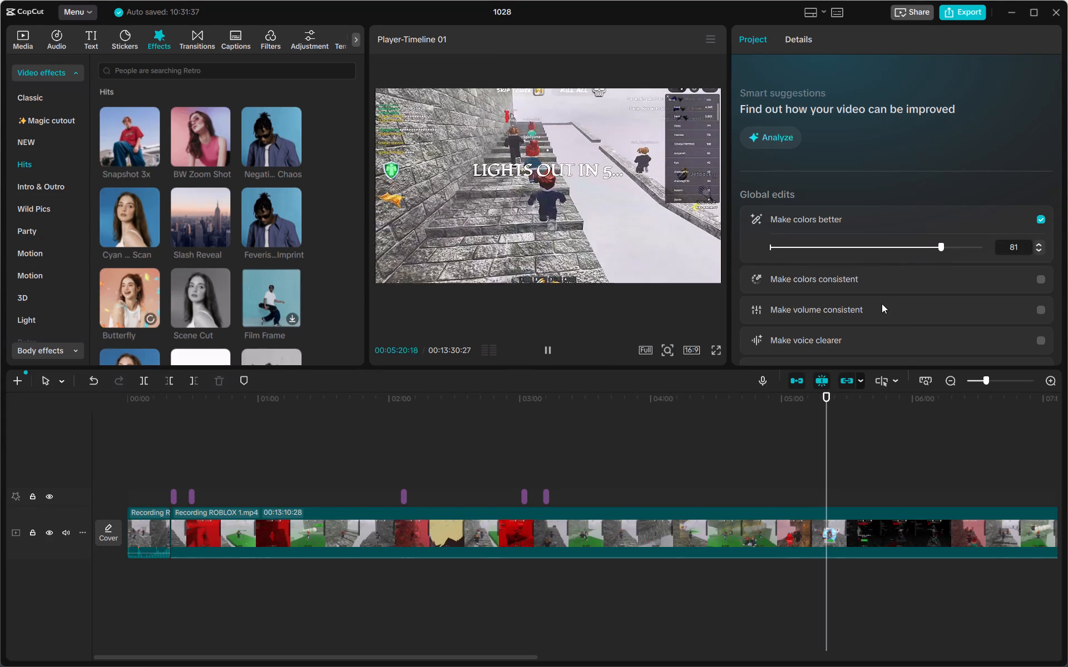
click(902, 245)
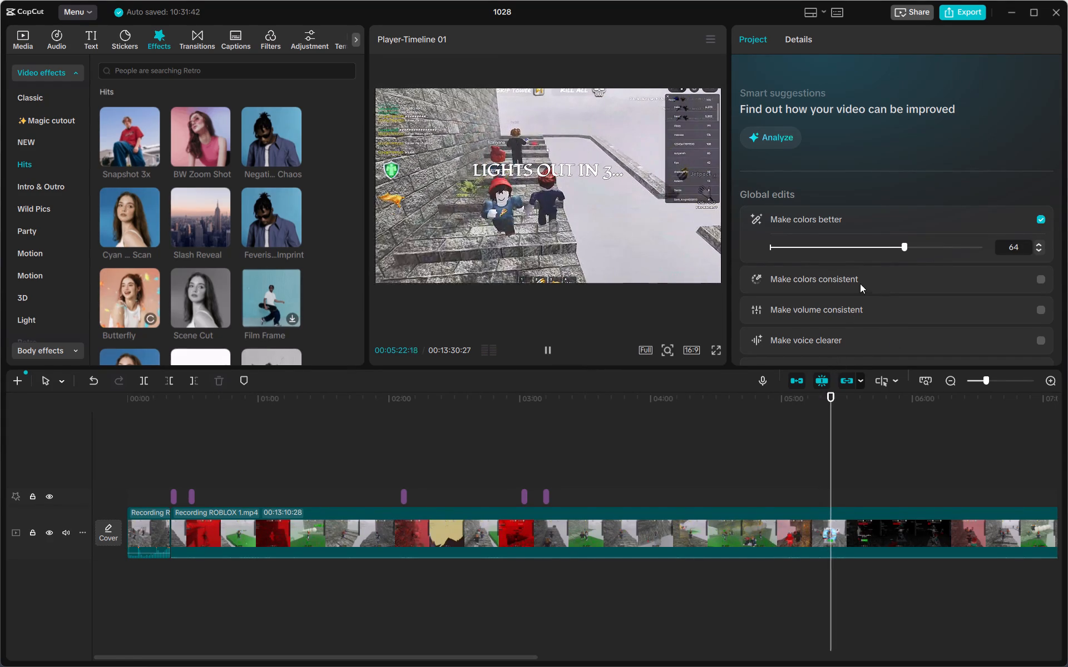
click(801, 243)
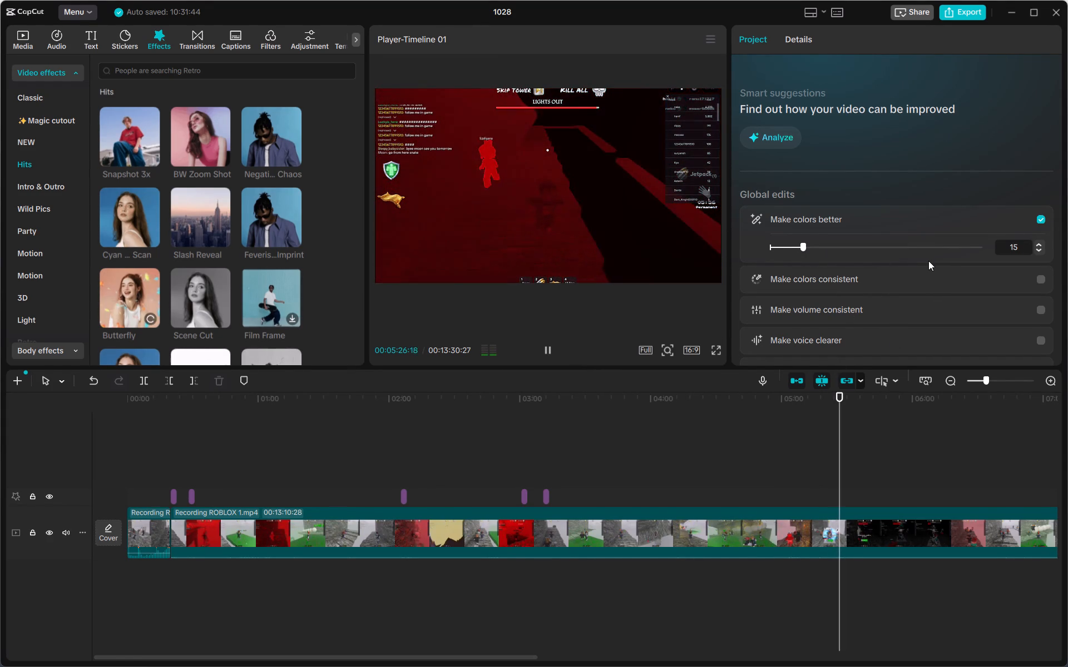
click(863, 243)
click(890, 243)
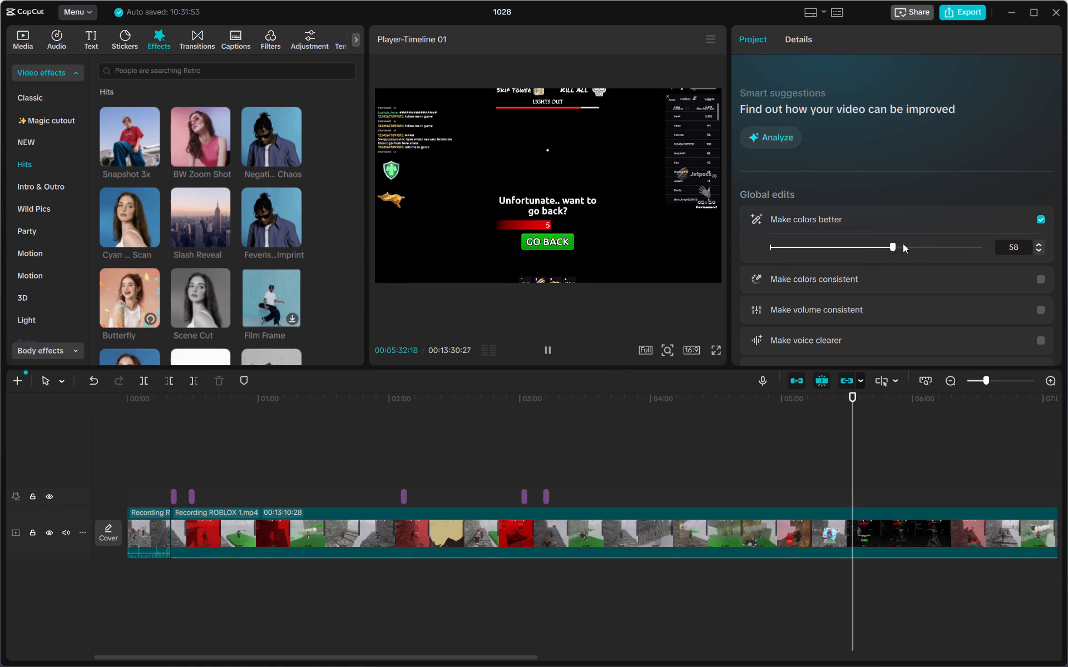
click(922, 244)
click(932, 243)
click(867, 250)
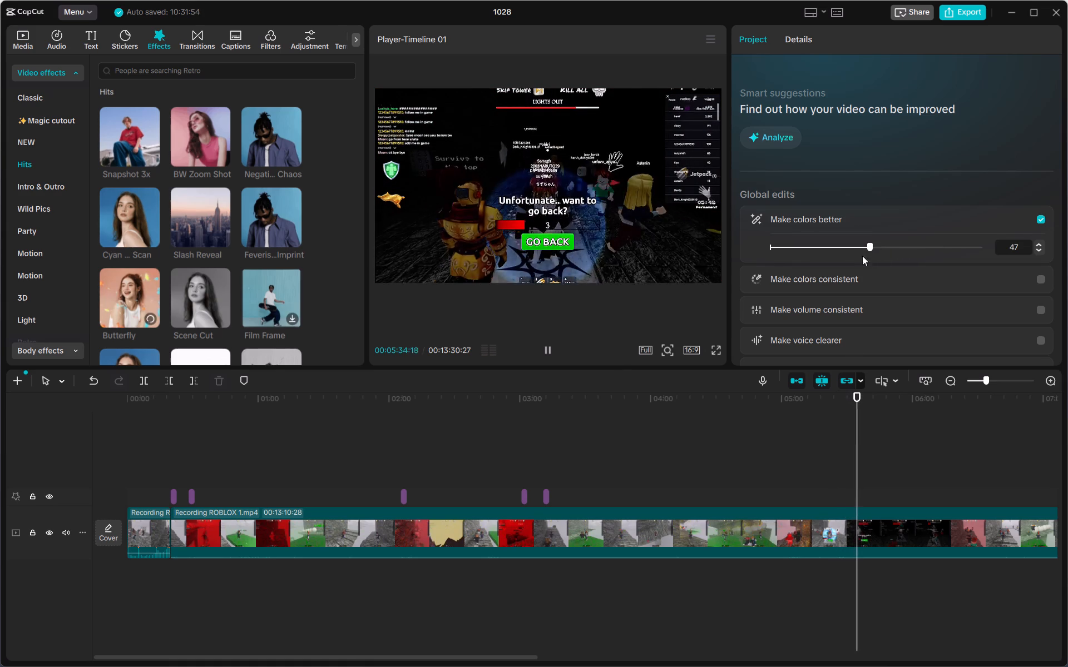
Play the recording from 00:01:43:03 and set the Make colors better strength to 77.
click(352, 470)
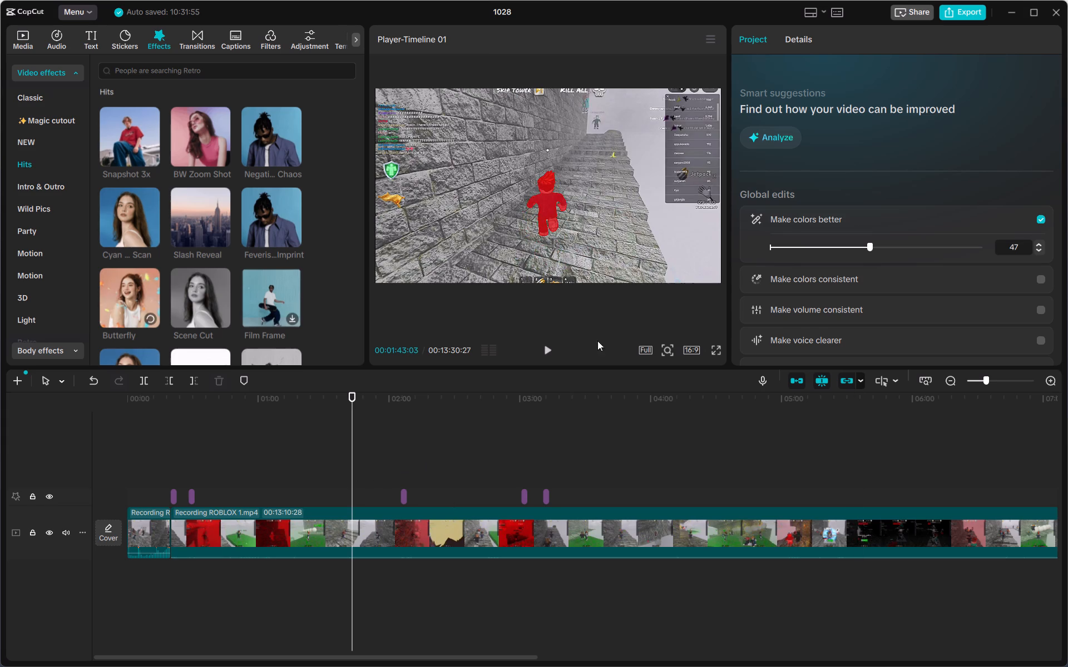
click(548, 350)
click(799, 242)
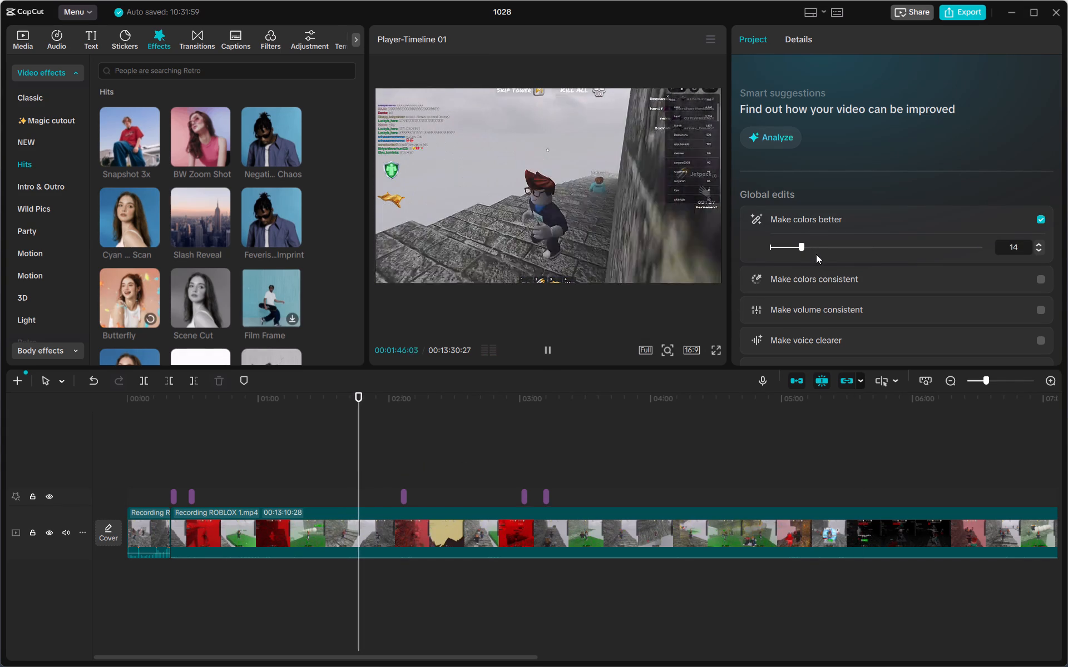
click(839, 249)
drag(856, 245, 861, 245)
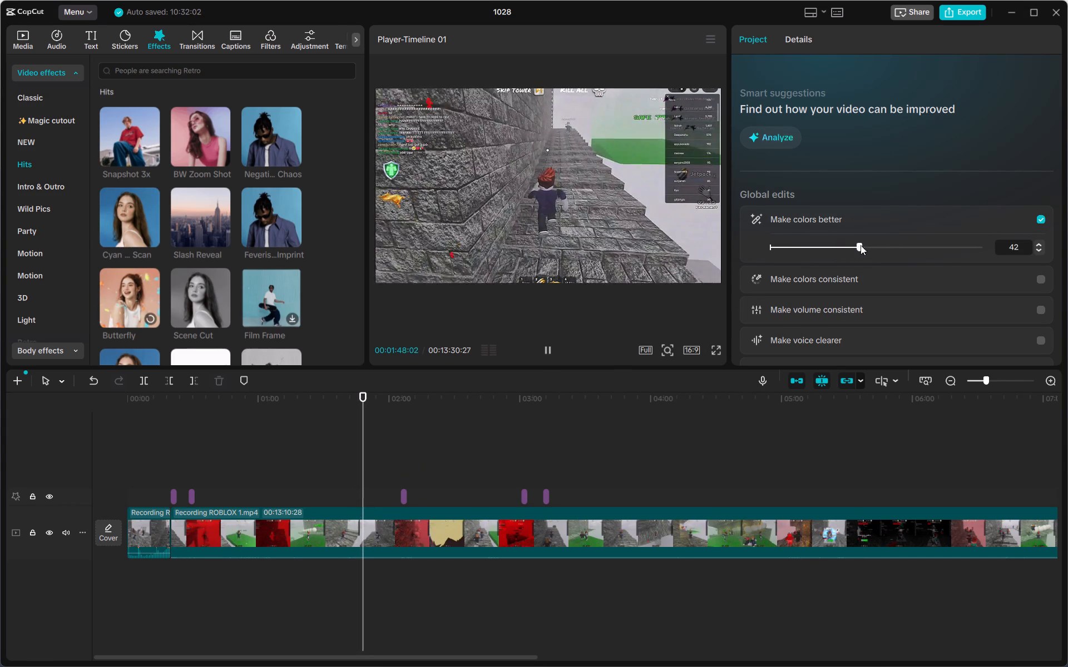
drag(861, 245, 933, 248)
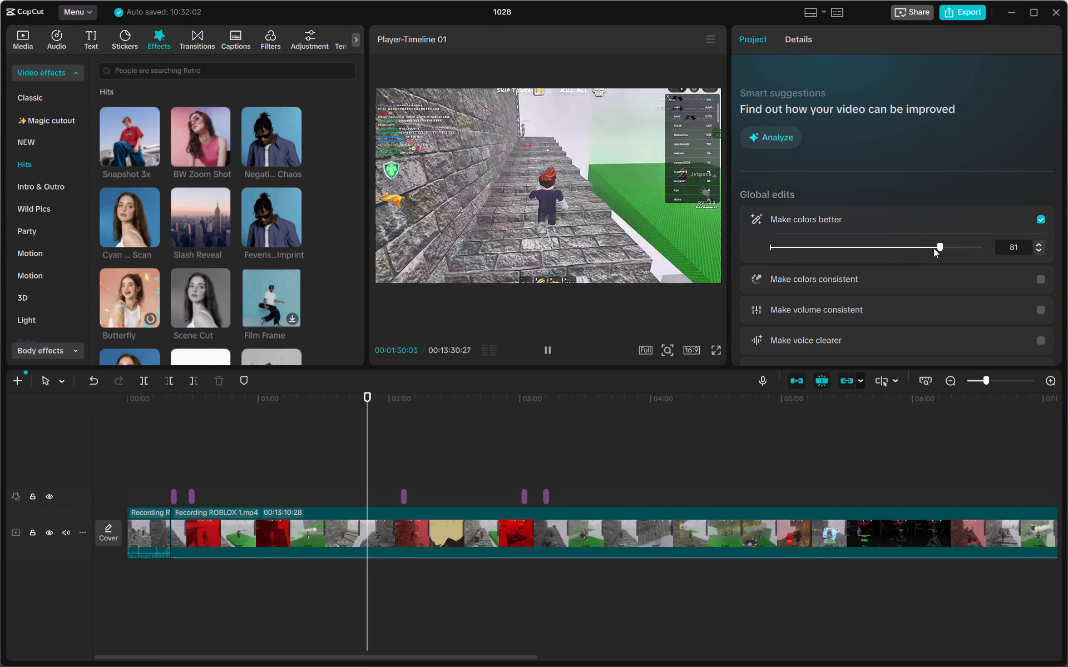
drag(933, 248, 929, 249)
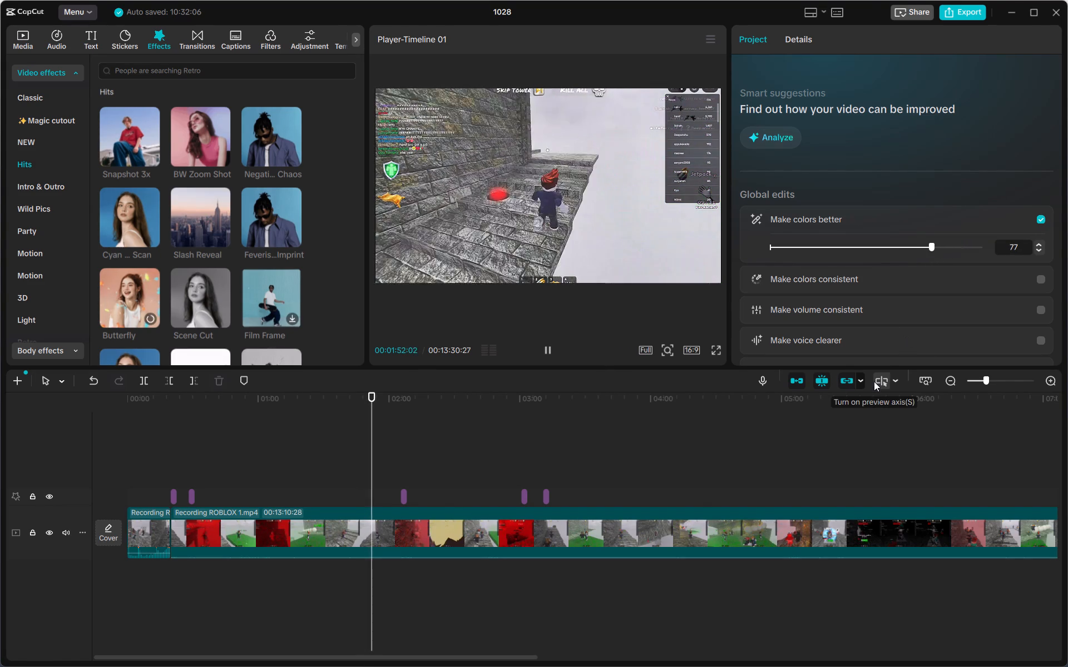
Turn on Make colors consistent with a frame from the video as colour reference and play the recording from 00:01:57:08.
click(856, 273)
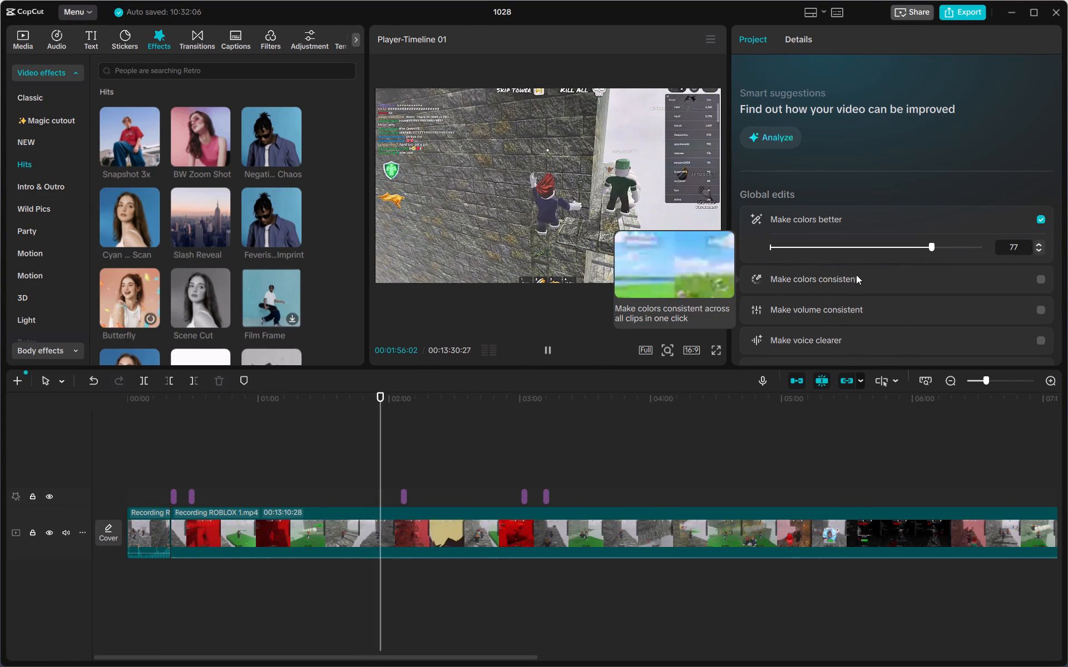
click(1039, 276)
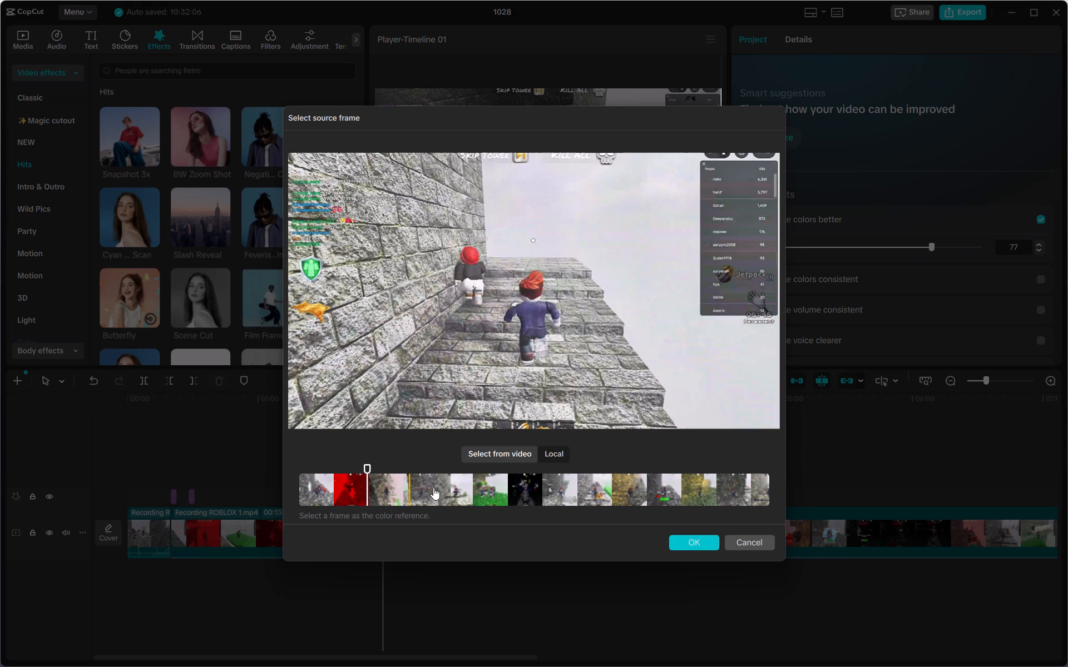
click(693, 546)
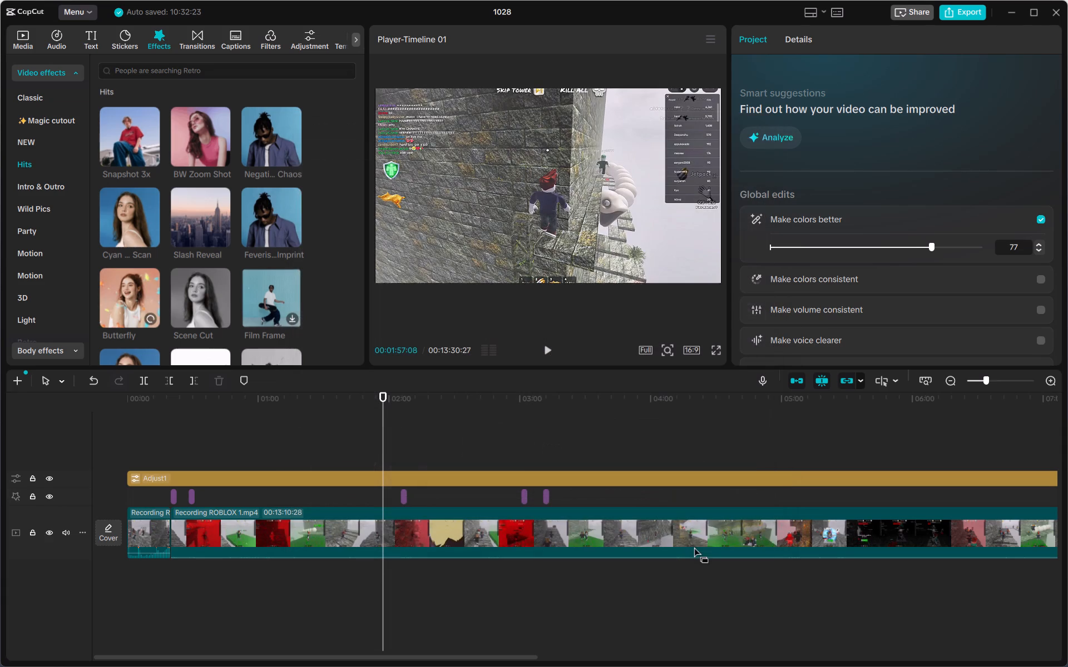
click(549, 347)
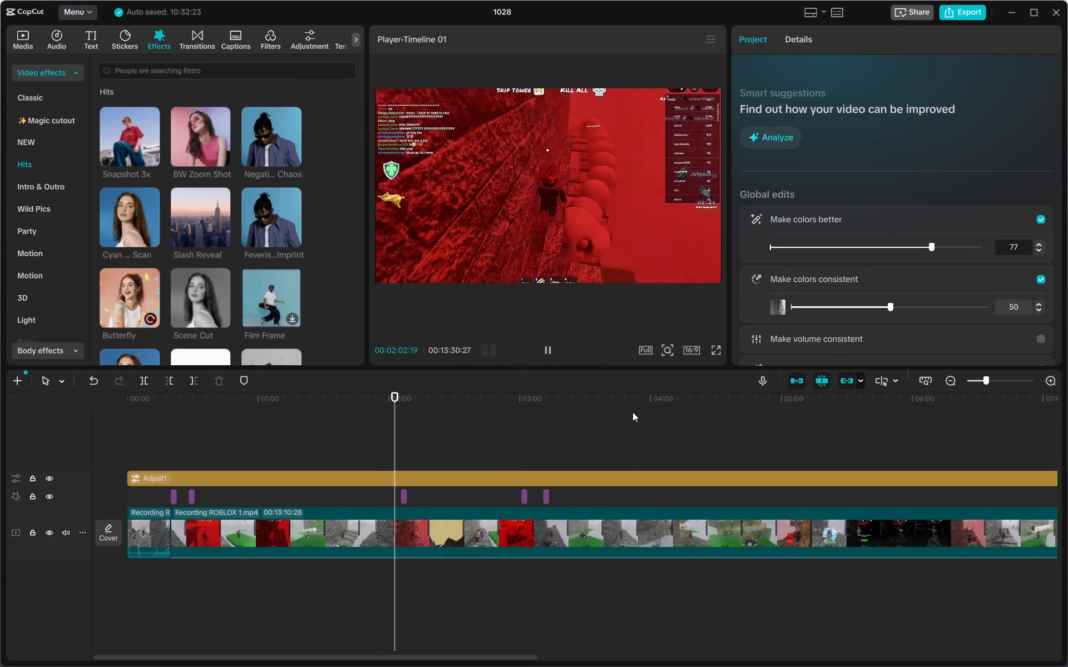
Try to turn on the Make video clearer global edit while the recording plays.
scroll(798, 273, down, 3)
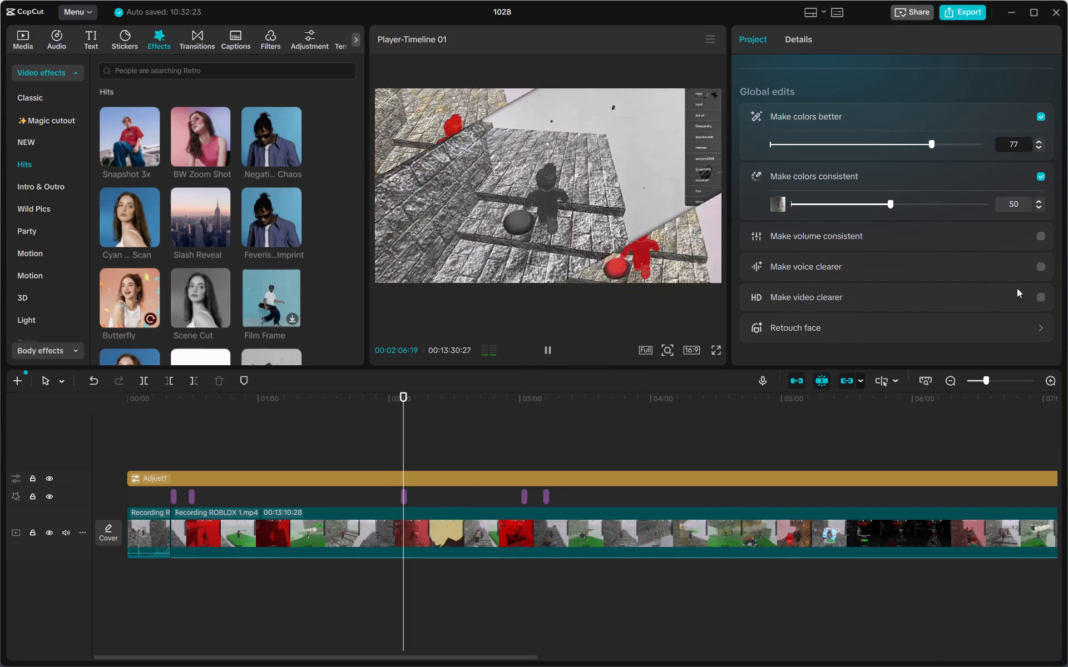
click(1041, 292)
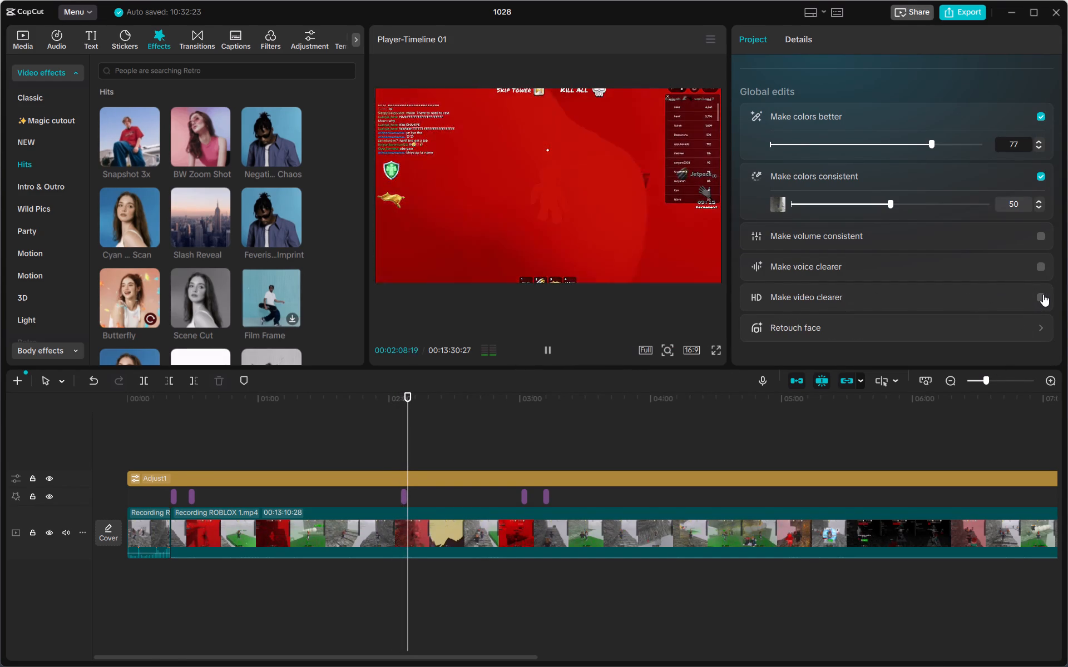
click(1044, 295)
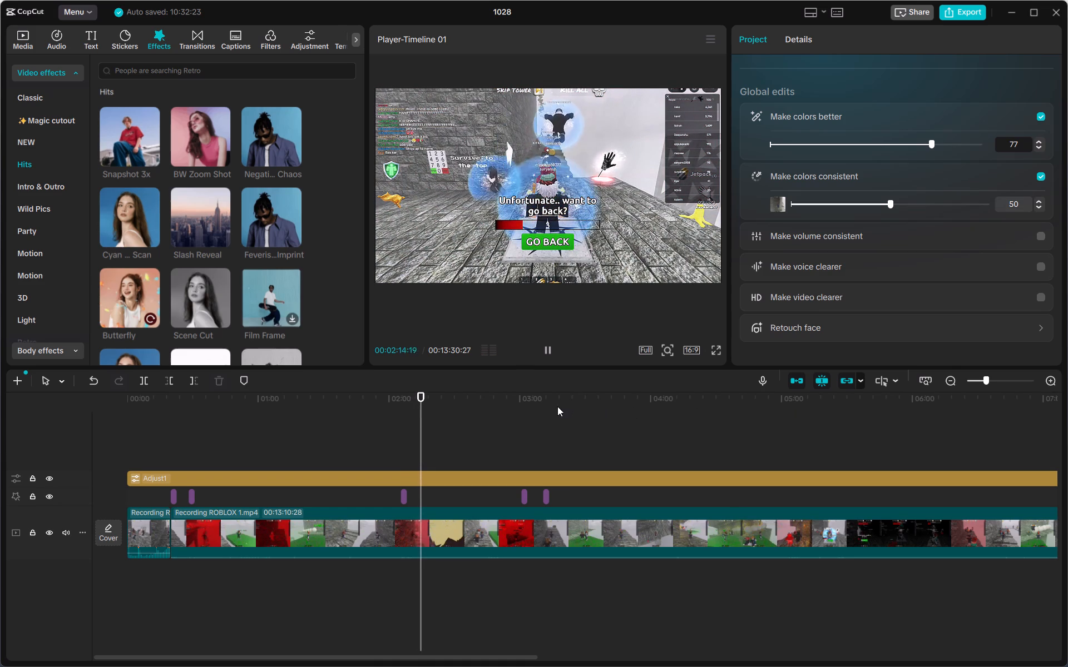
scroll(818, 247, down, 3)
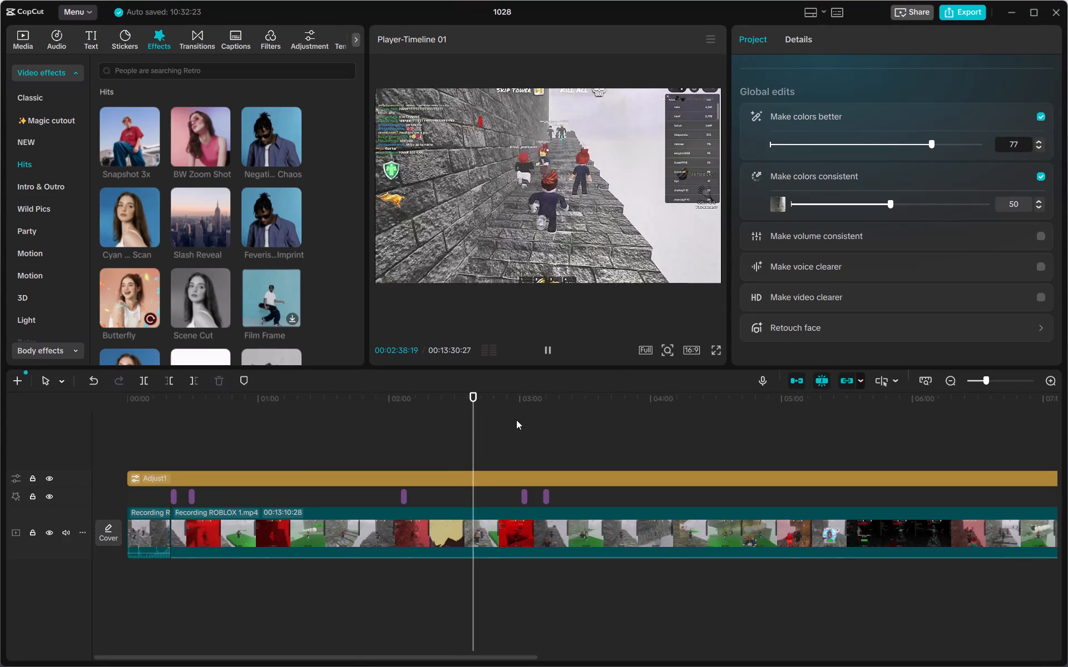
Reload the filter library and download the Featured filters Fresh Tan, Dreamy Bloom, Latte Vibe, Warm Dusk, Late Night and Mystery Night.
click(265, 37)
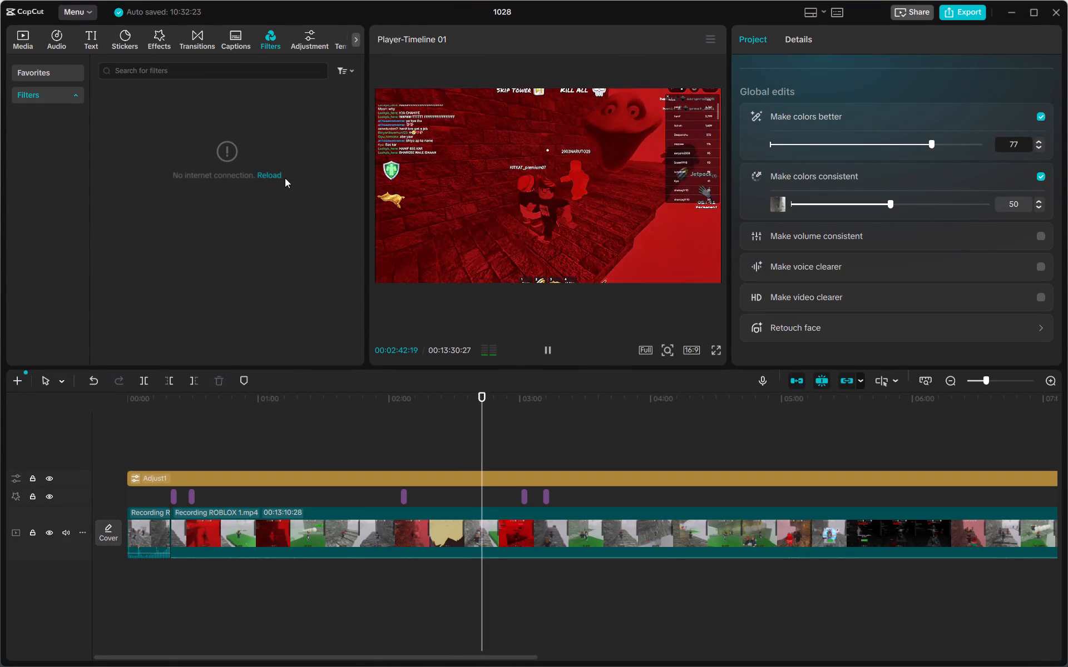
click(269, 177)
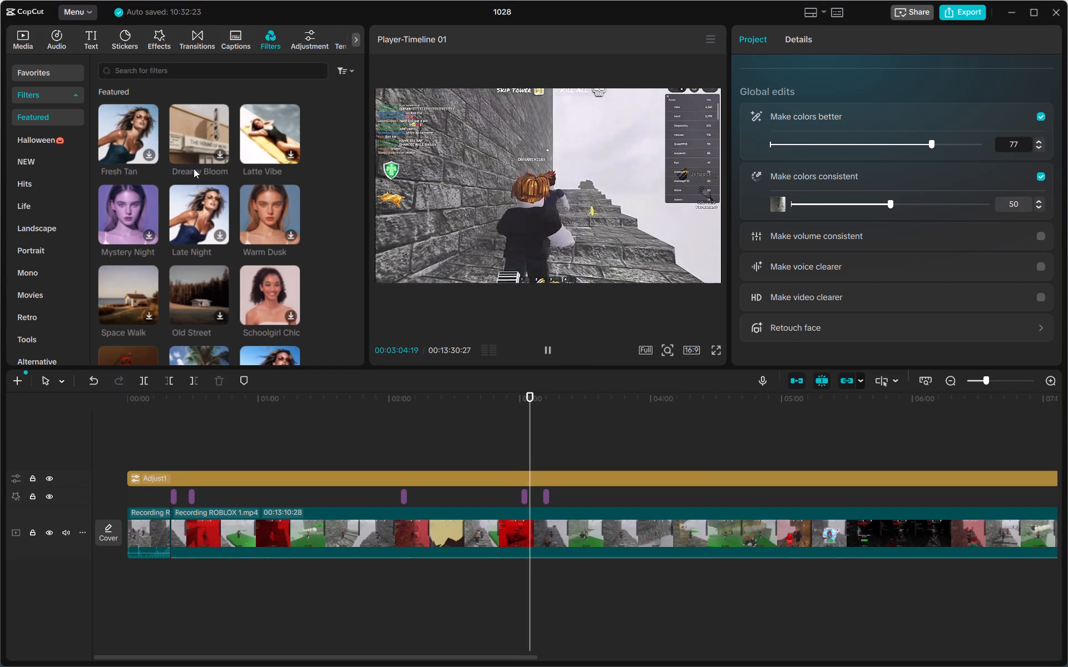
click(147, 152)
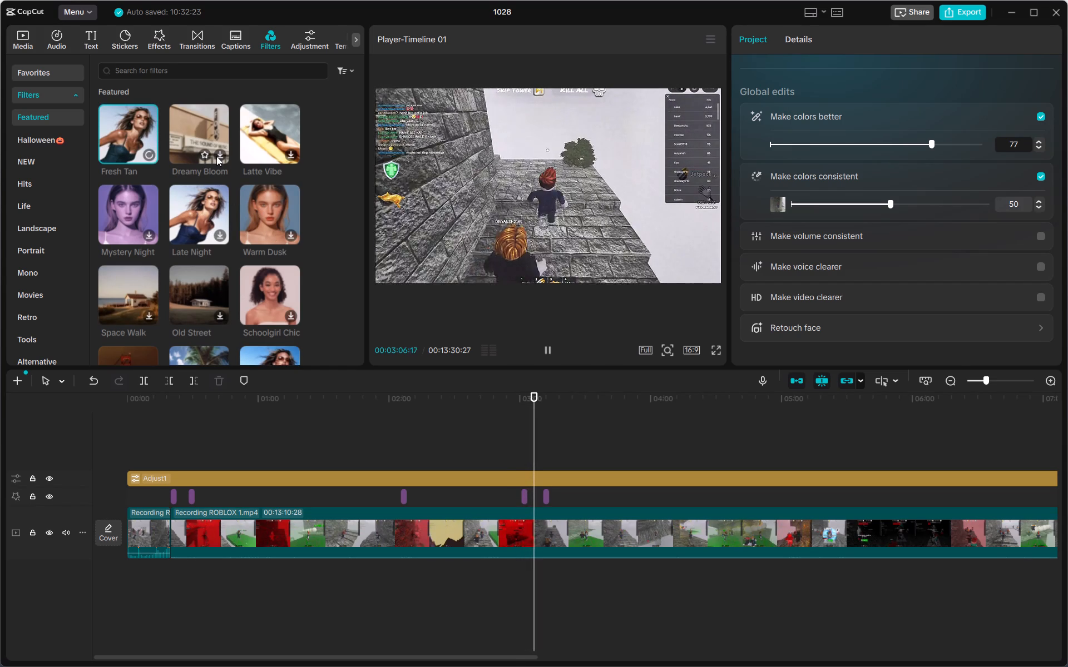
click(216, 156)
click(290, 152)
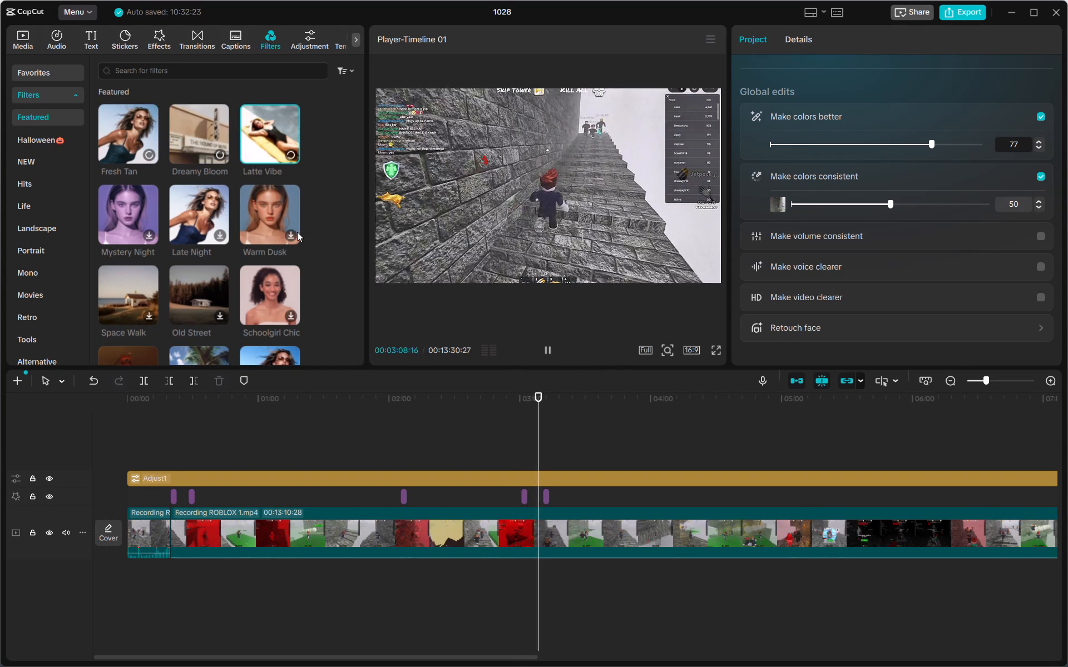
click(292, 233)
click(219, 233)
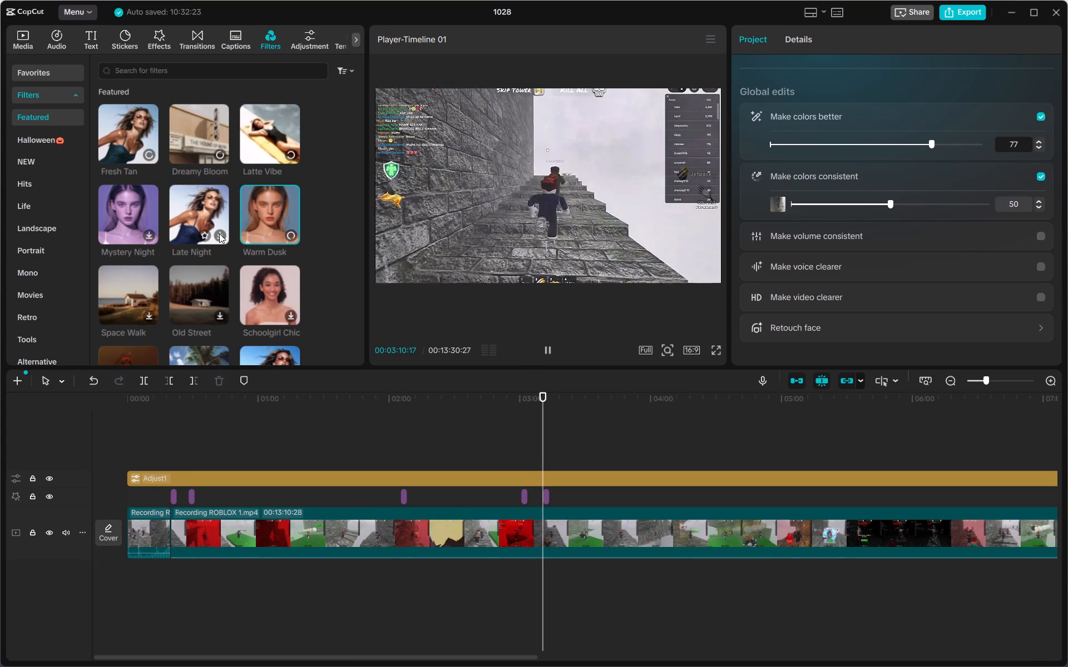
click(152, 237)
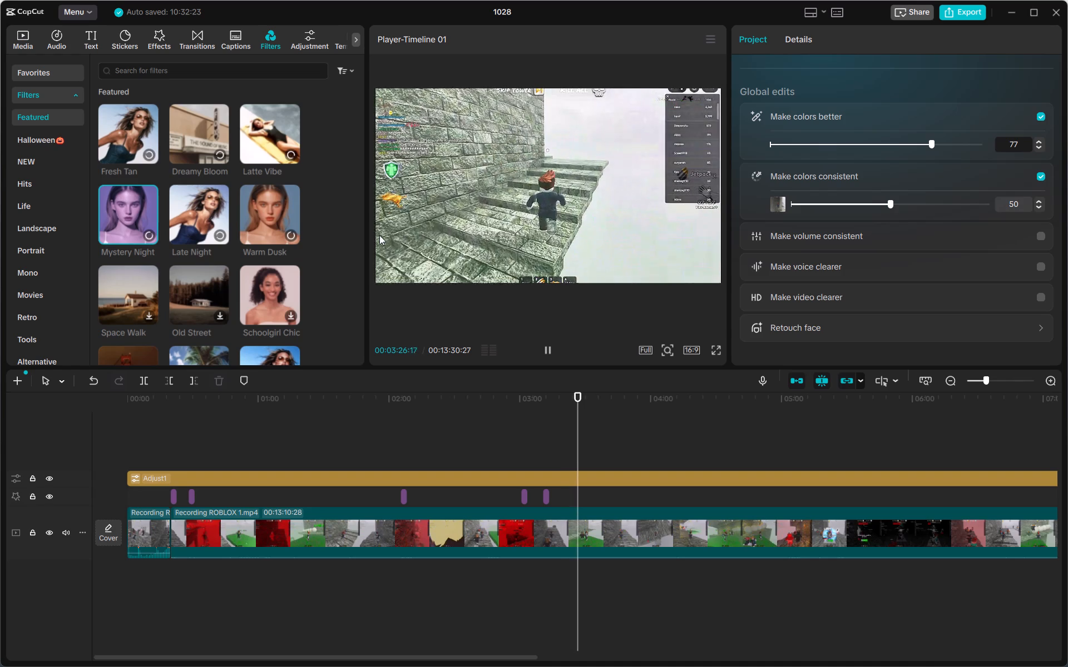
scroll(379, 236, down, 1)
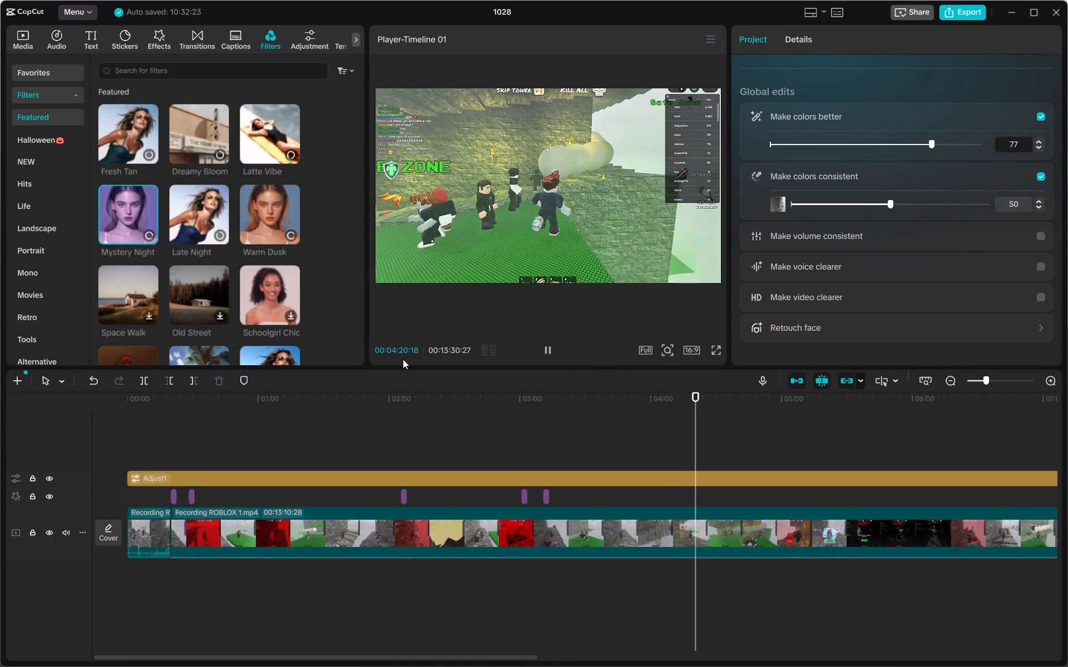
Play the recording from 00:04:41:12 and inspect the settings of the adjustment layer and the long second clip.
click(764, 455)
drag(790, 453, 754, 454)
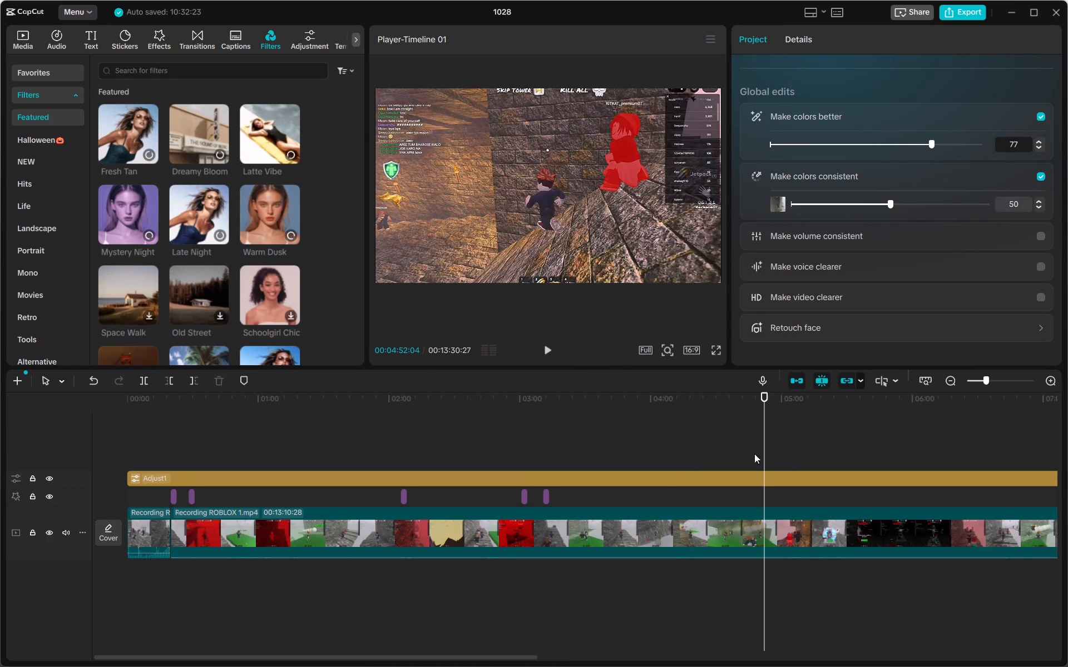
drag(754, 454, 856, 466)
click(805, 522)
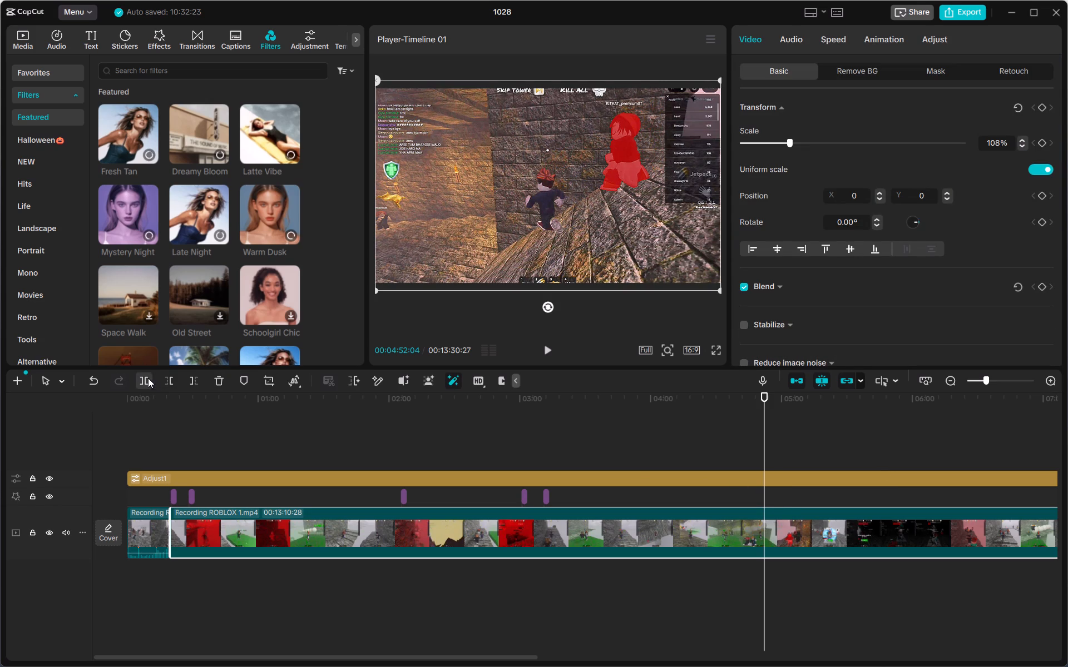
click(741, 439)
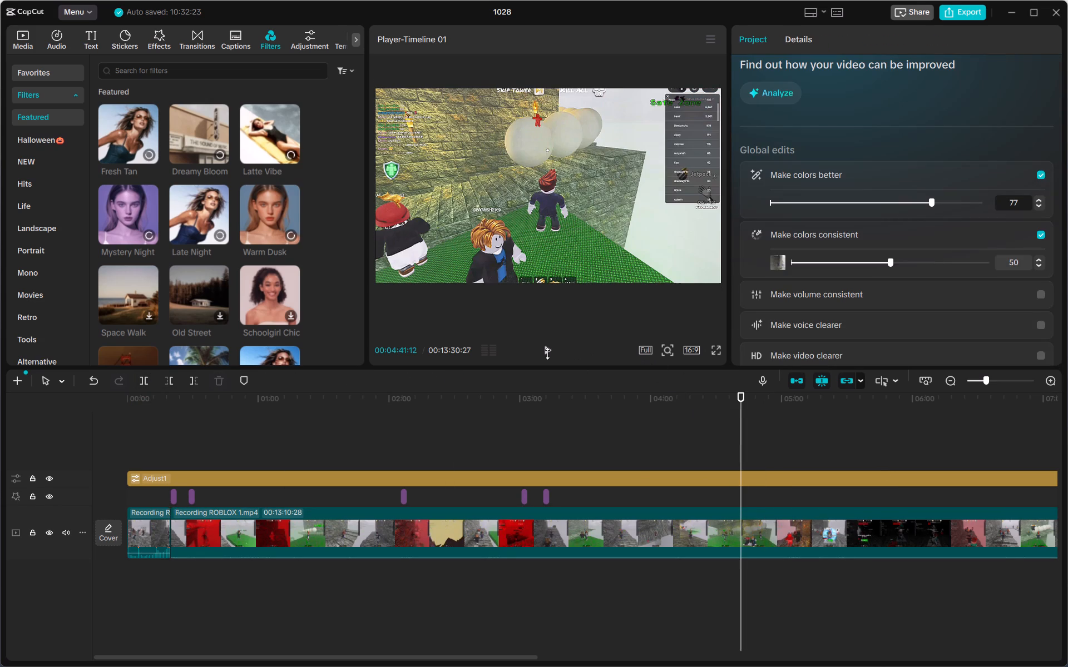
click(547, 354)
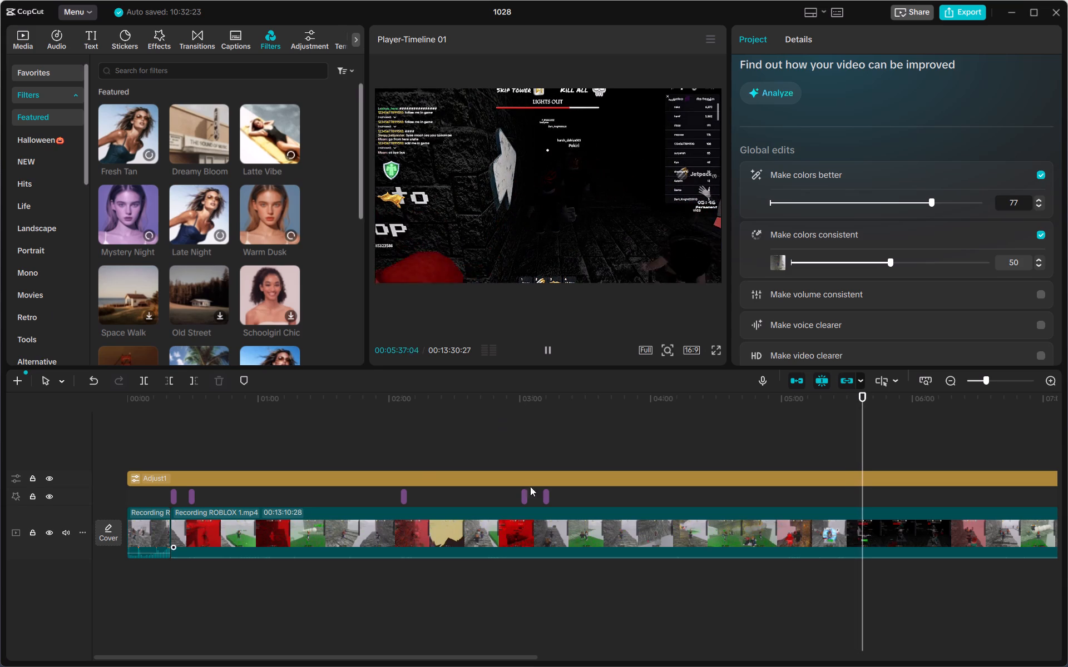
click(663, 479)
click(673, 479)
click(709, 480)
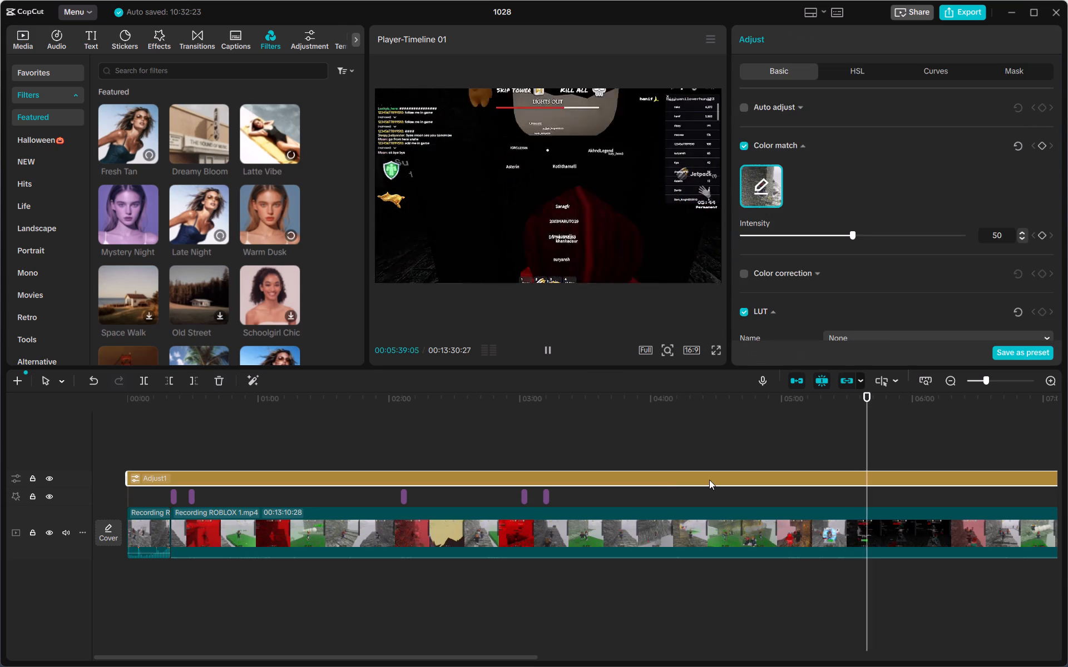
click(781, 536)
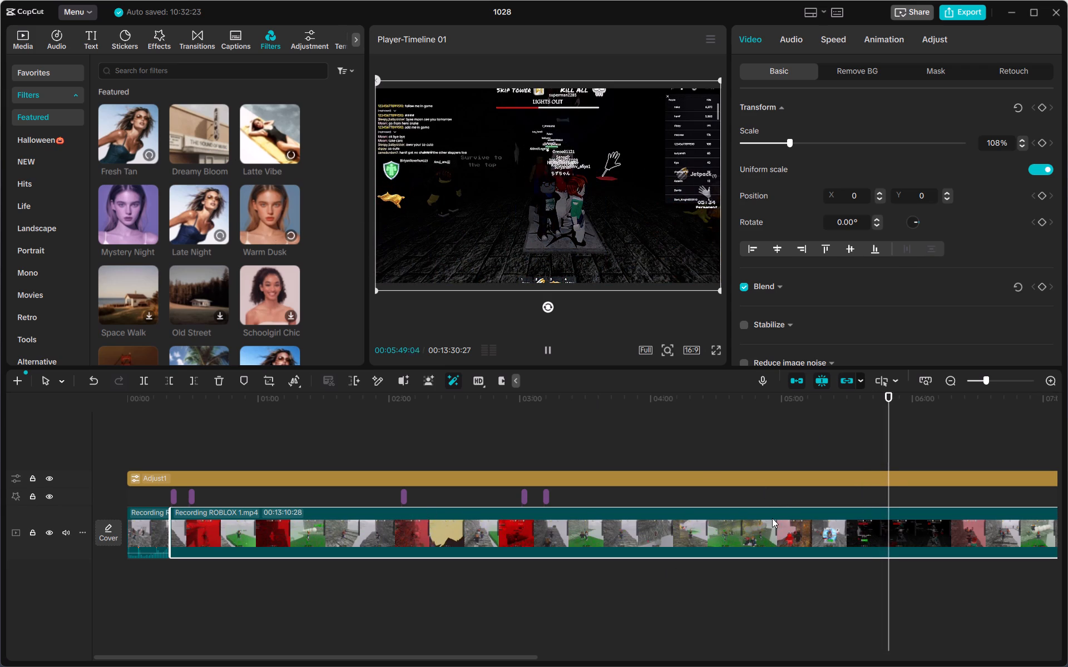
click(291, 512)
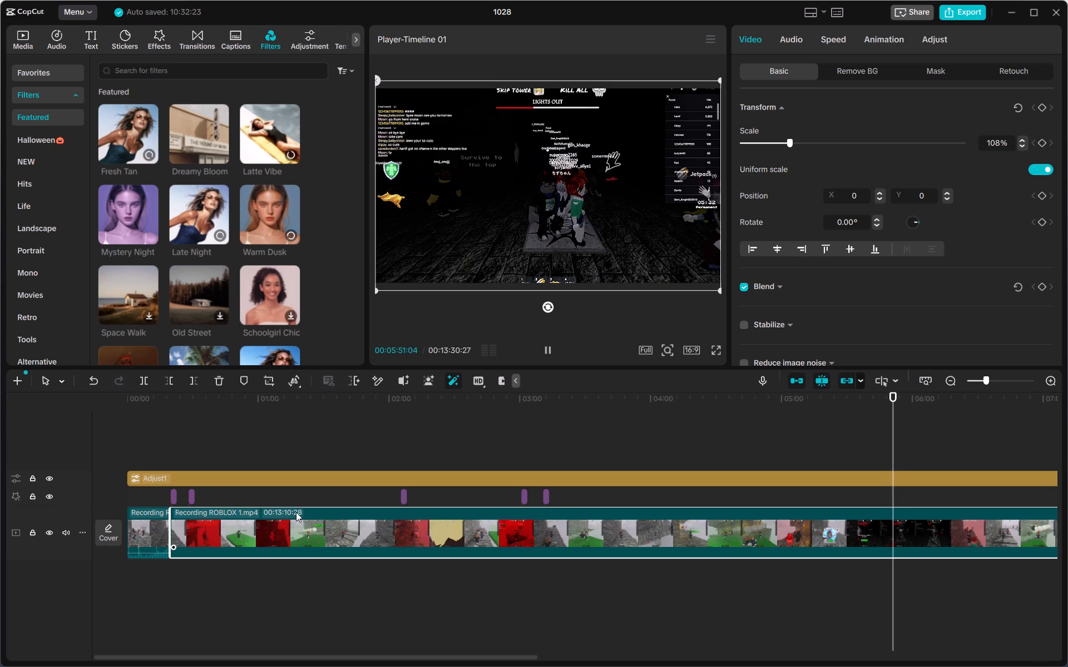
Preview the Dreamy Bloom filter, add it above the adjustment layer at about 00:01:57 and extend it to shortly before 00:03:00.
click(349, 445)
click(379, 445)
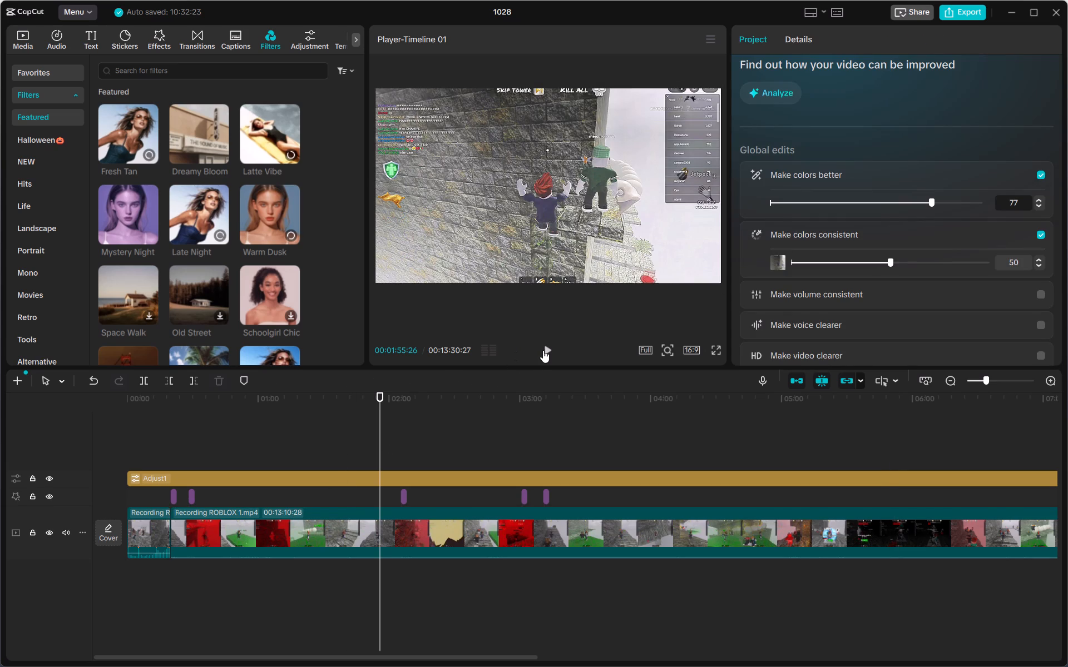
click(545, 349)
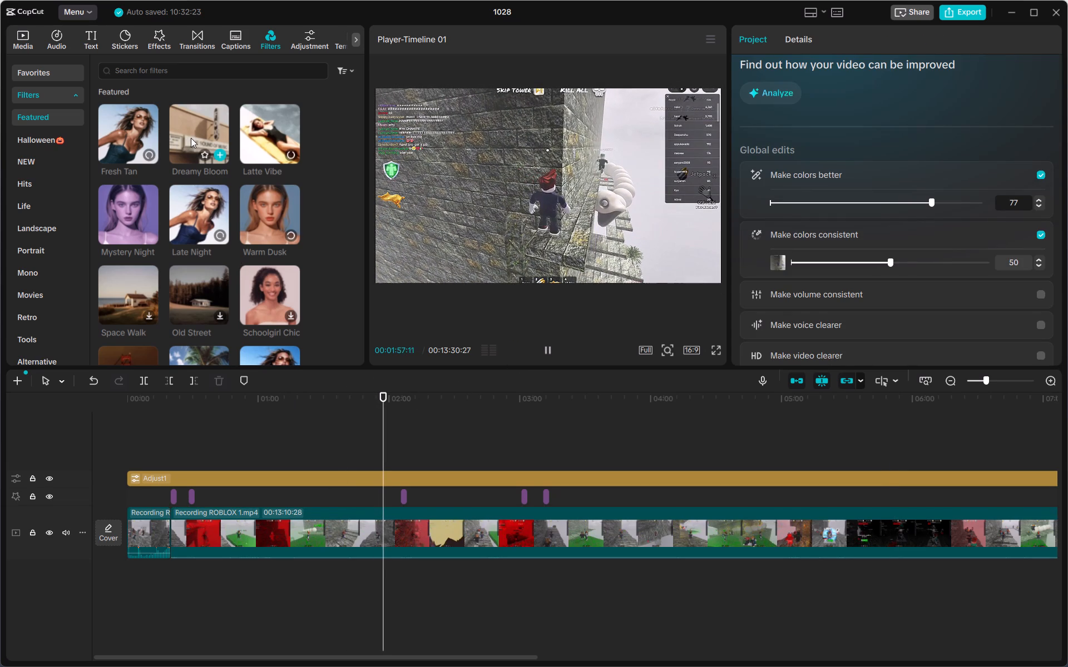
click(191, 138)
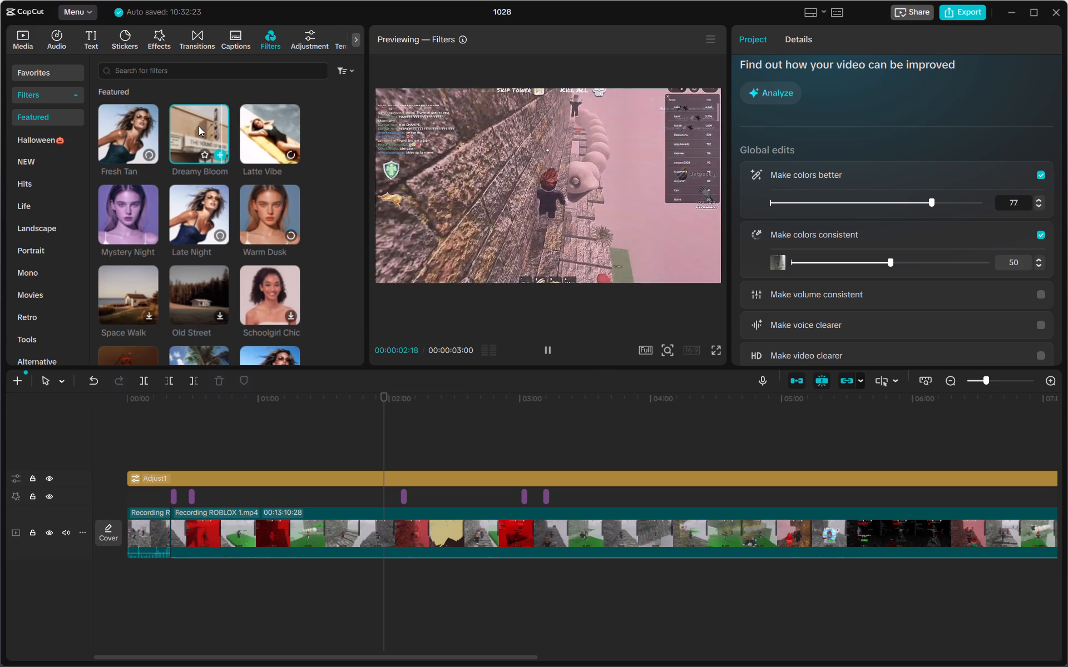
drag(199, 126, 382, 466)
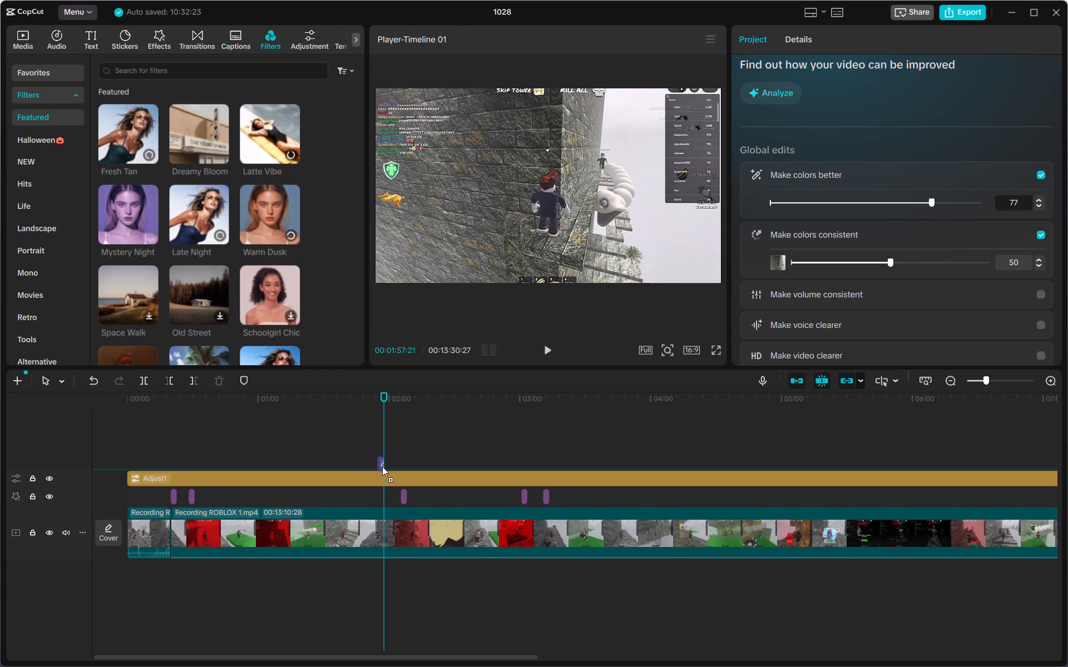
drag(382, 466, 383, 466)
drag(392, 465, 504, 472)
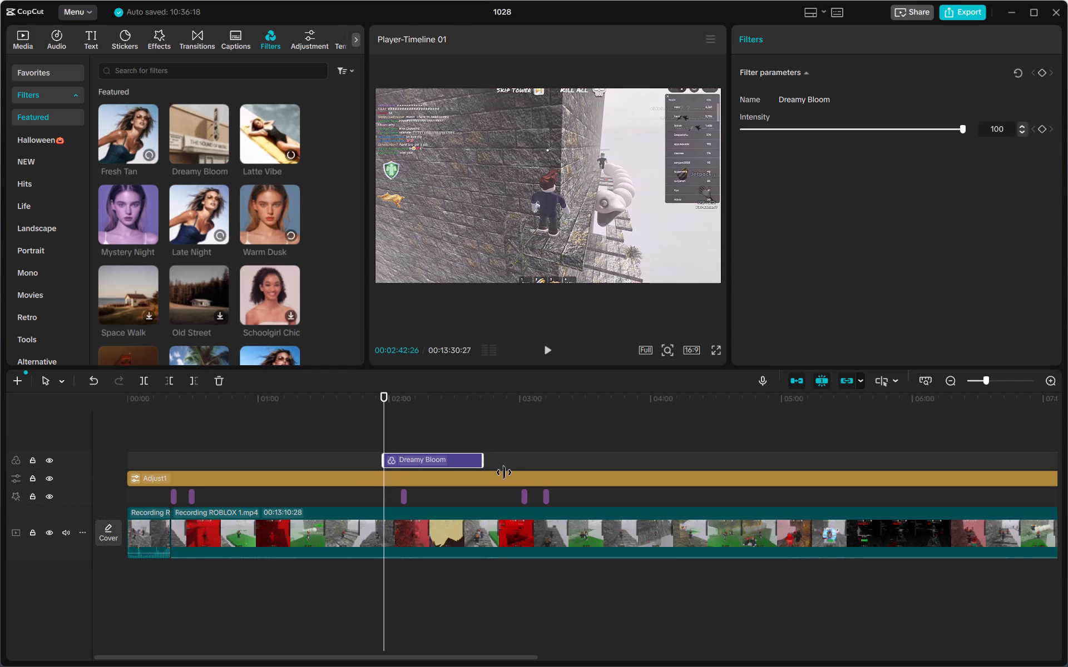
drag(504, 472, 507, 472)
Play the recording from 00:01:25:15 into the Dreamy Bloom section to check the filter.
click(340, 431)
click(314, 429)
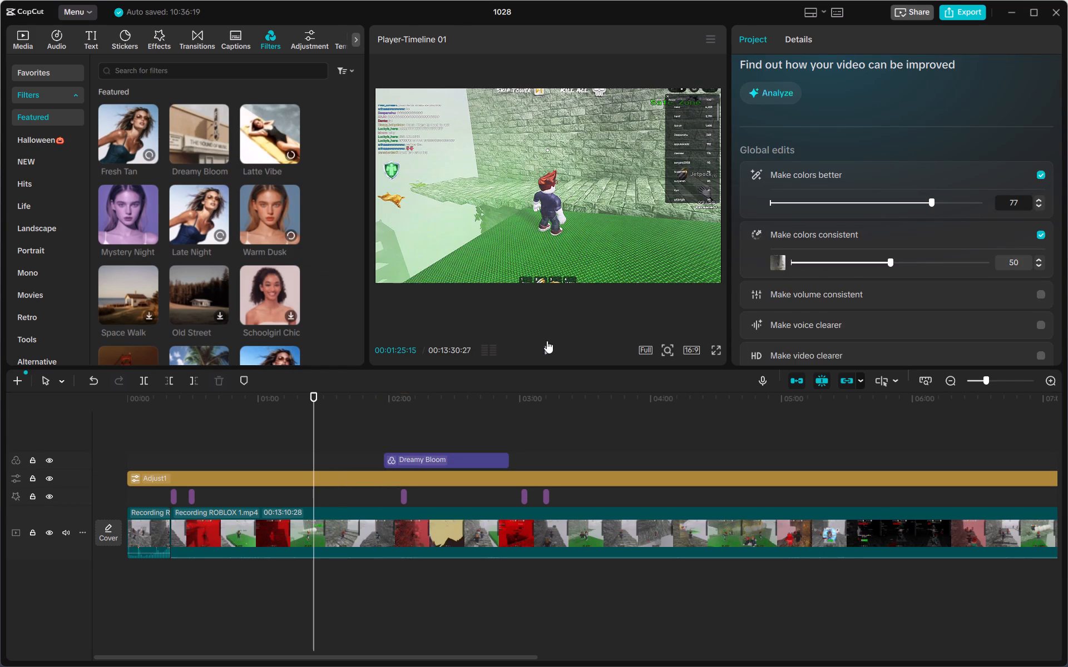
click(547, 341)
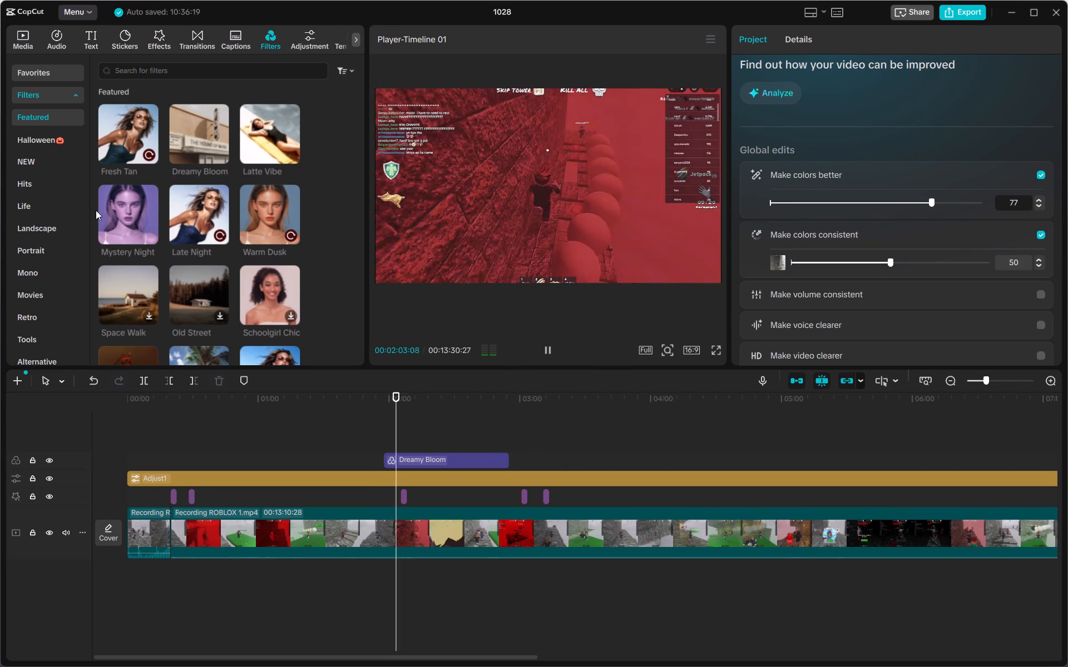
Add the Mystery Night filter to the filter track at about 00:03:21 and extend it to about 00:03:46.
drag(113, 210, 567, 442)
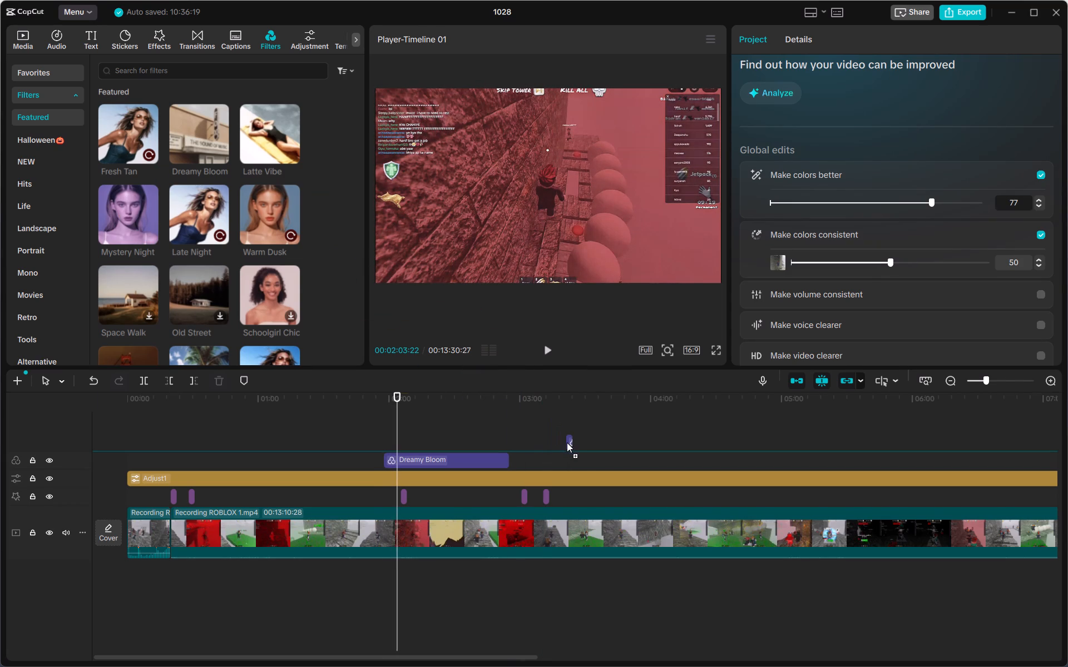
drag(567, 442, 566, 461)
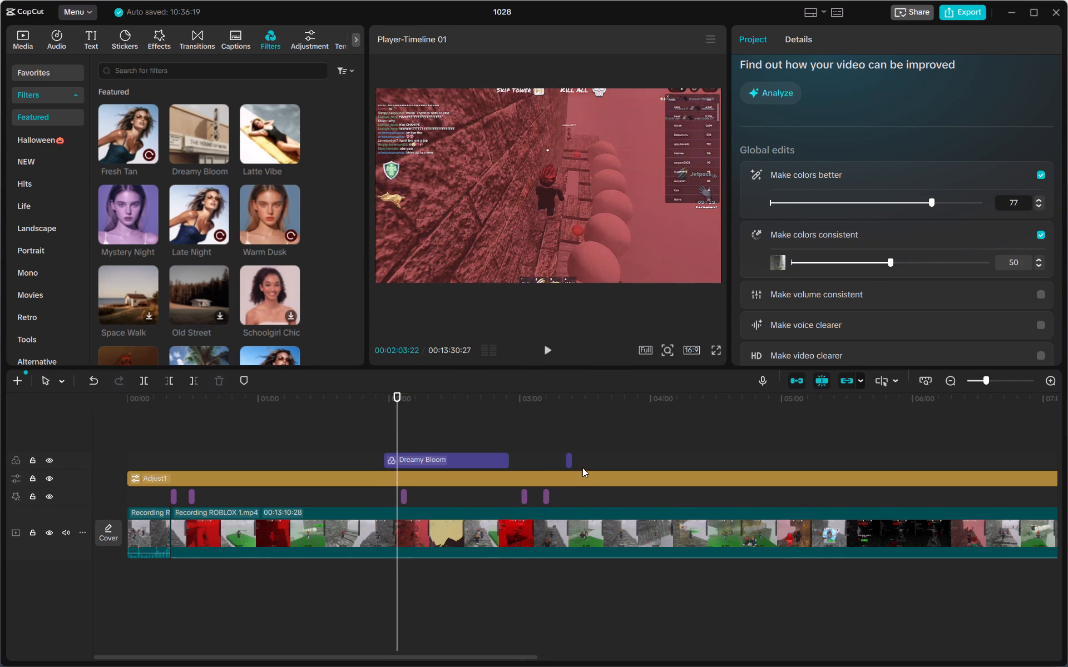
drag(572, 459, 619, 465)
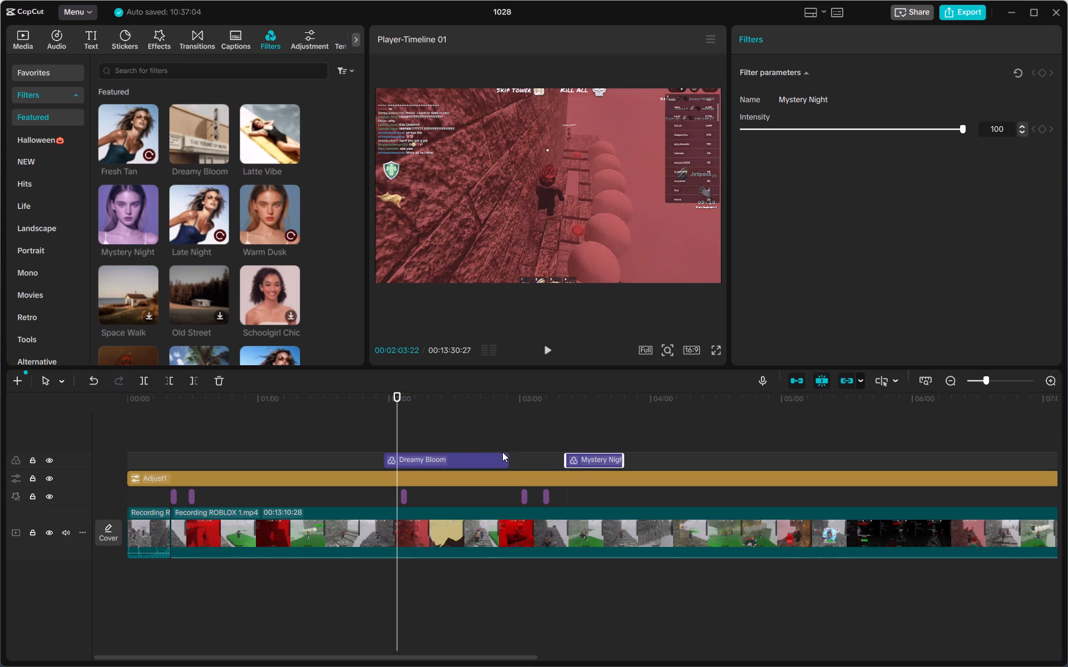
Shorten the Dreamy Bloom filter so that it ends at about 00:02:28.
drag(506, 457, 447, 450)
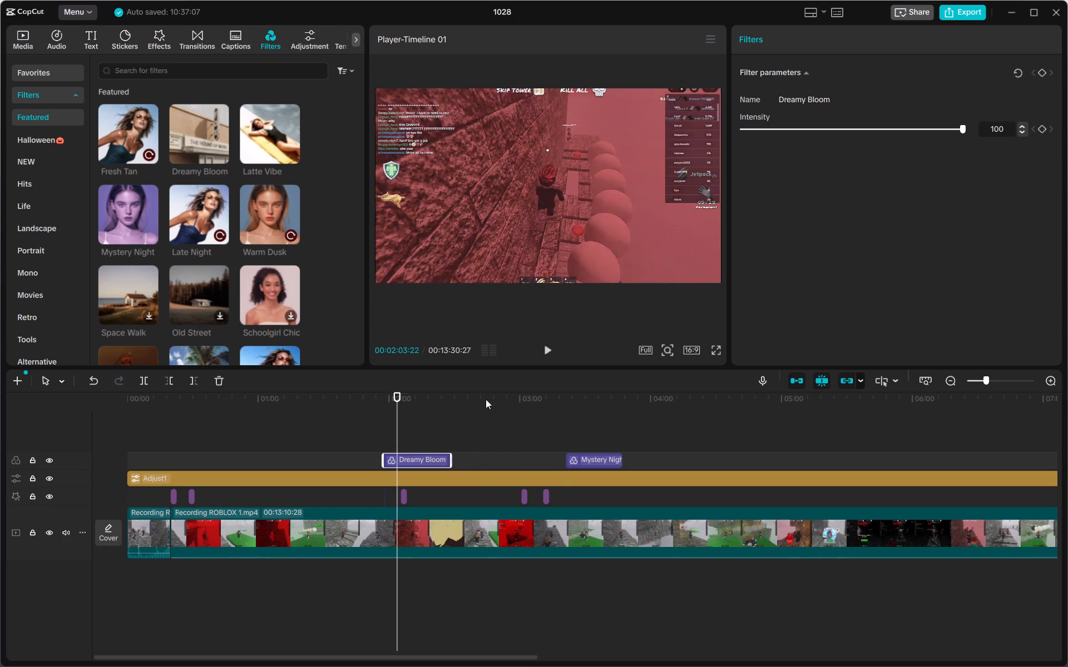
click(546, 353)
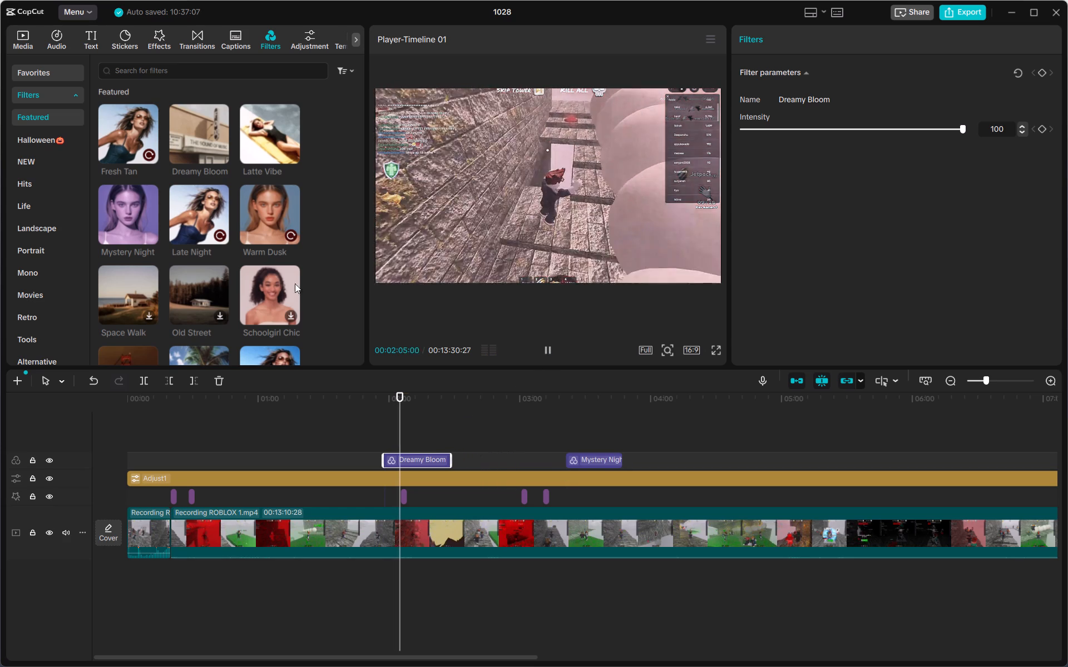
Add the Latte Vibe filter after Mystery Night at about 00:04:08 and extend it to about 00:04:53.
drag(259, 138, 650, 439)
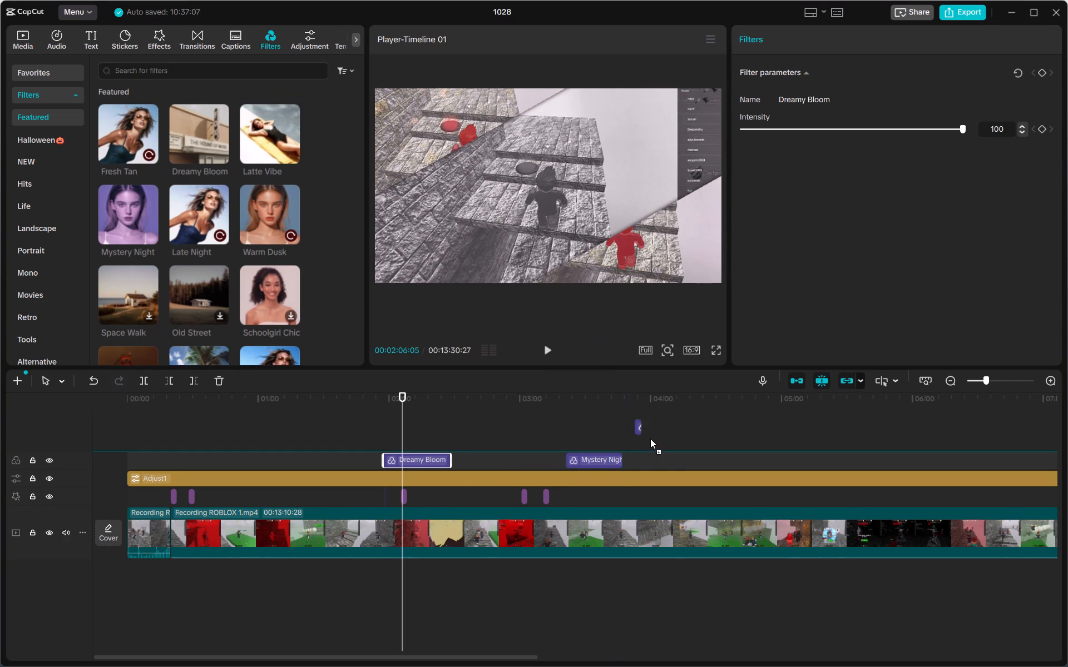
drag(650, 439, 669, 459)
drag(673, 461, 673, 460)
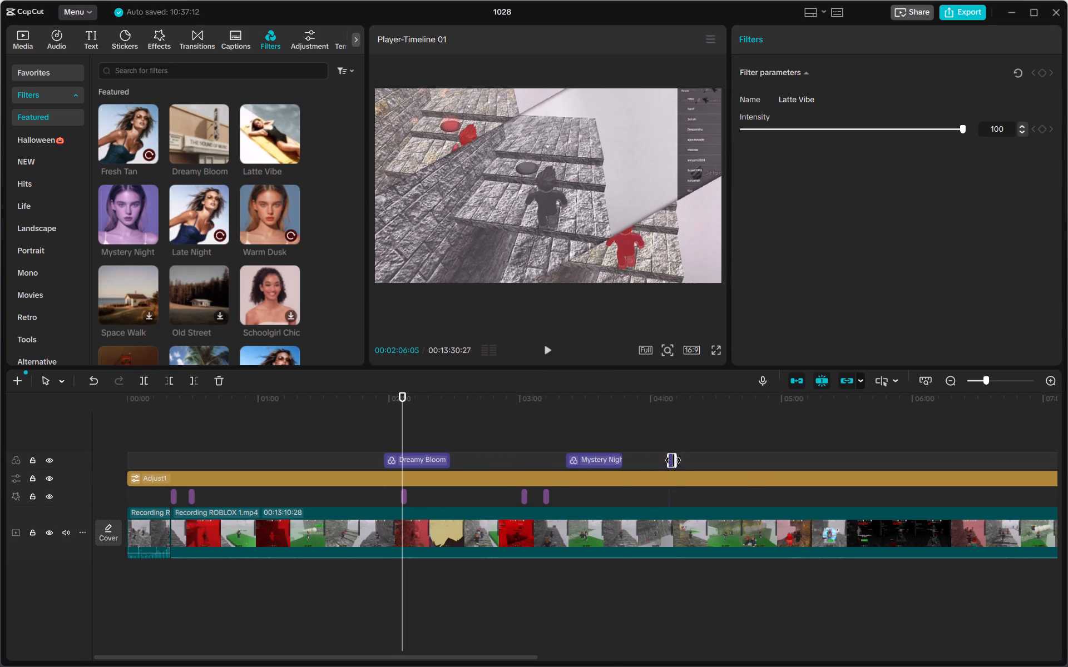
drag(673, 460, 766, 479)
Play the recording from 00:02:28:09 and from 00:03:10:23 into the Mystery Night section to check the filter.
click(656, 426)
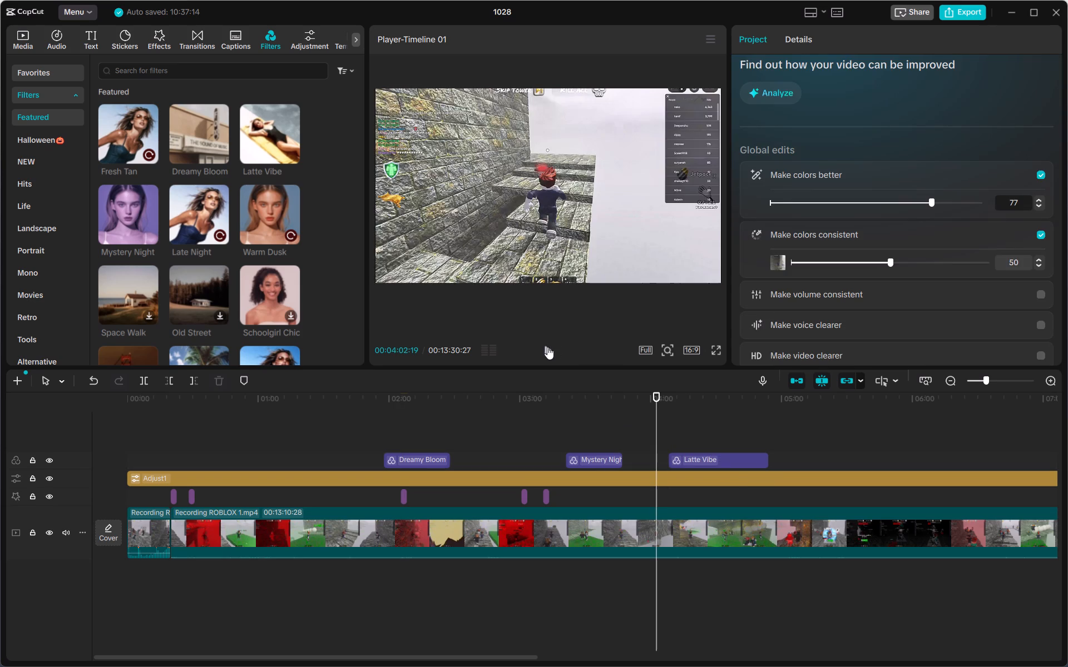
click(547, 347)
click(449, 435)
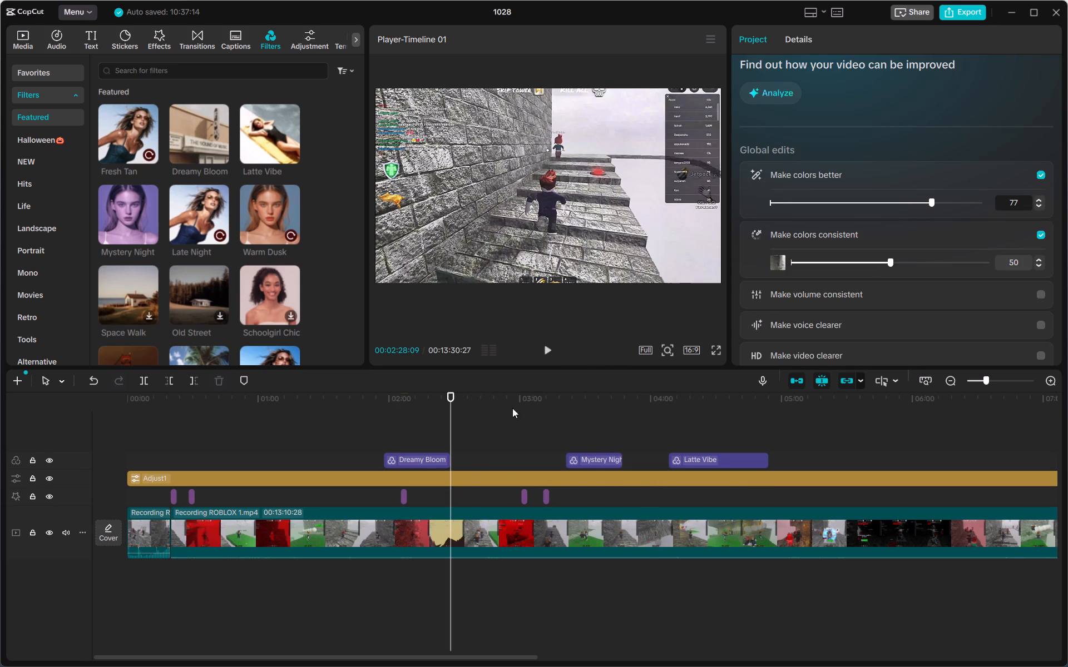
click(547, 349)
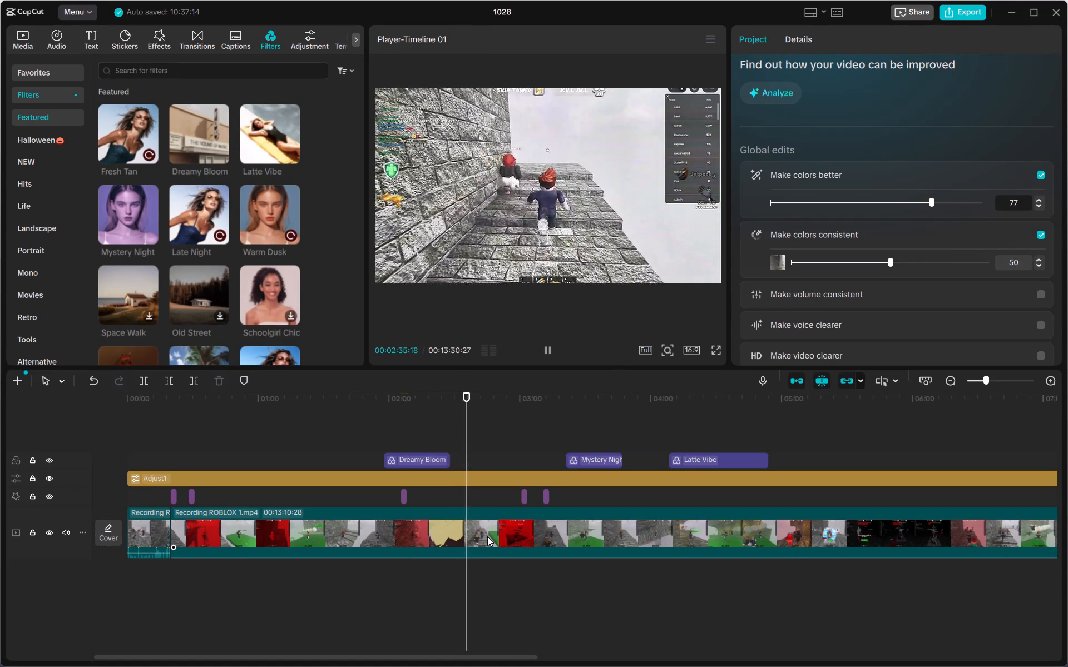
click(525, 436)
click(542, 429)
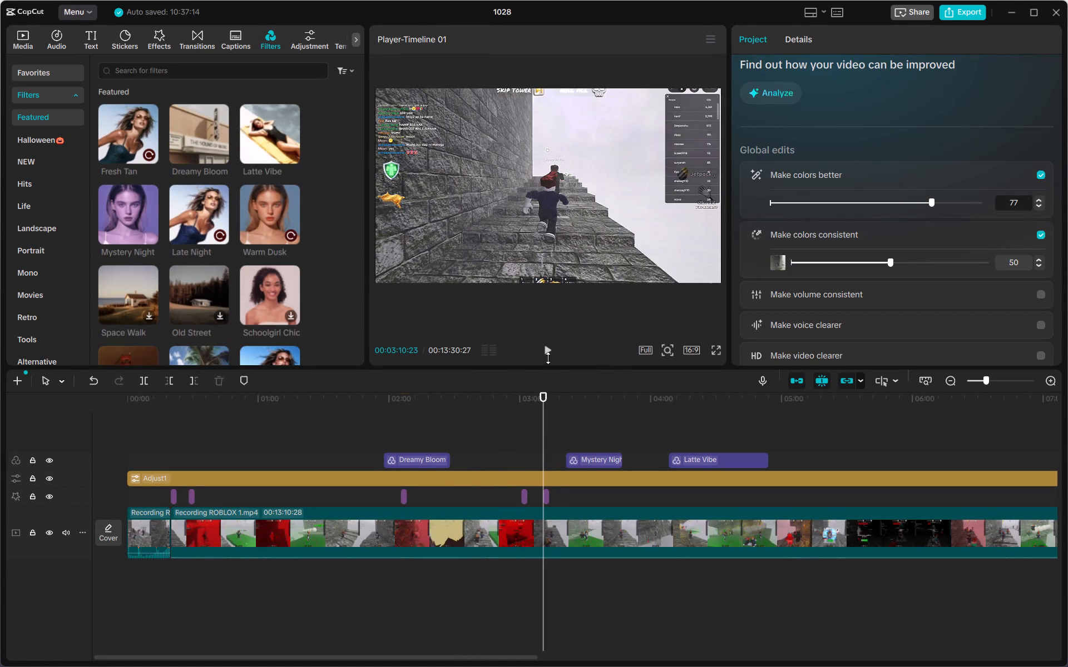
click(549, 358)
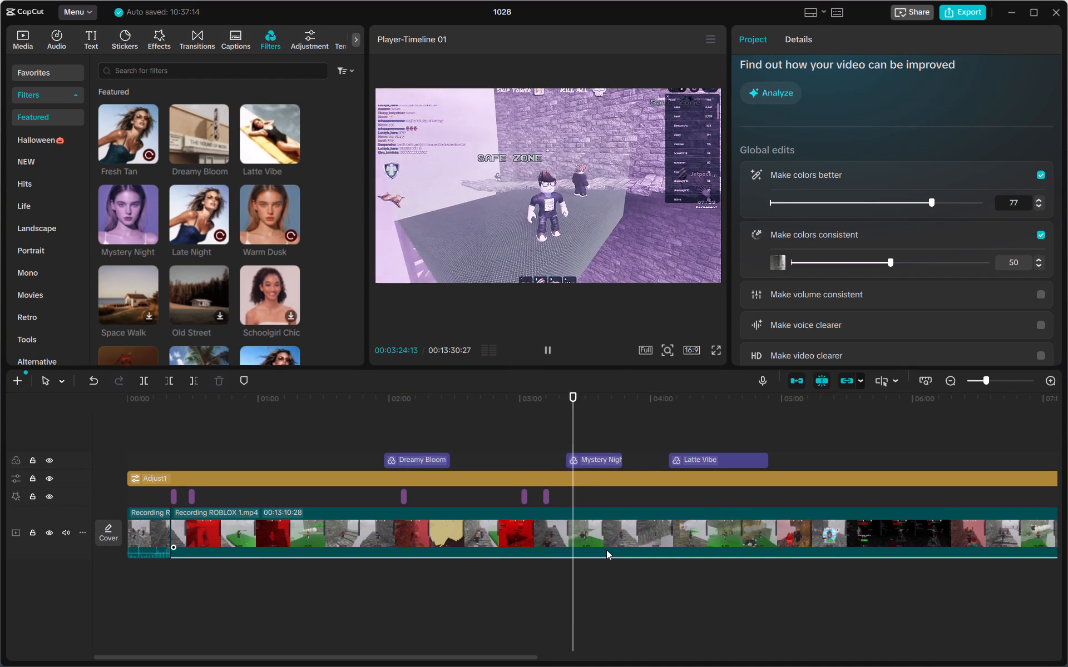
Play the recording from 00:03:57:16 through the Latte Vibe section to check the filter, retrying the Warm Dusk filter download.
click(645, 430)
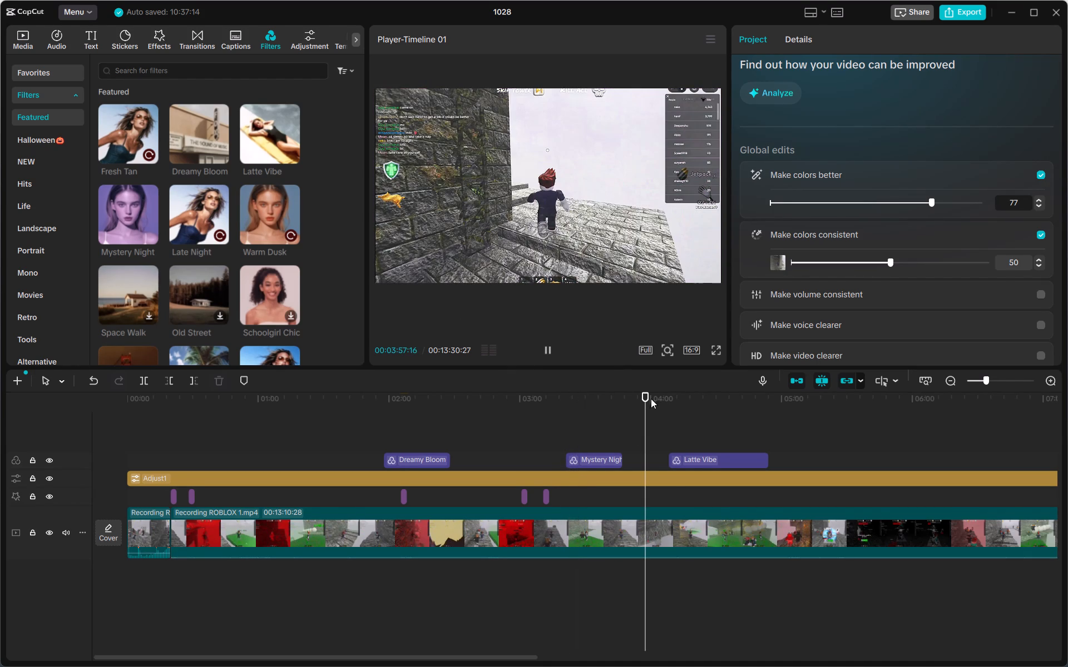
click(550, 355)
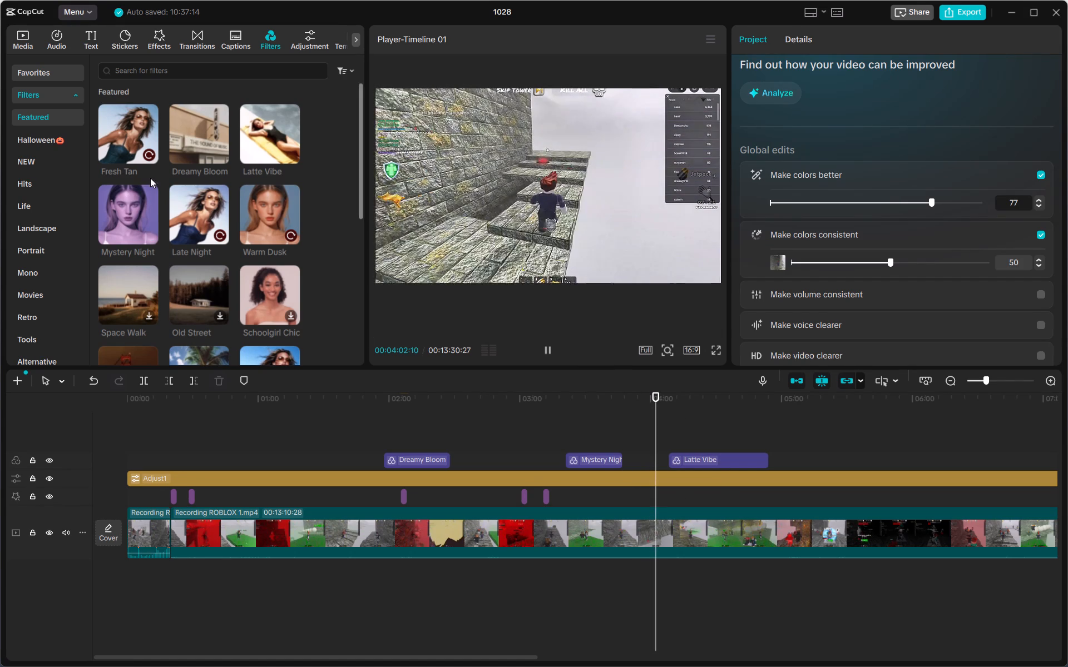
click(288, 237)
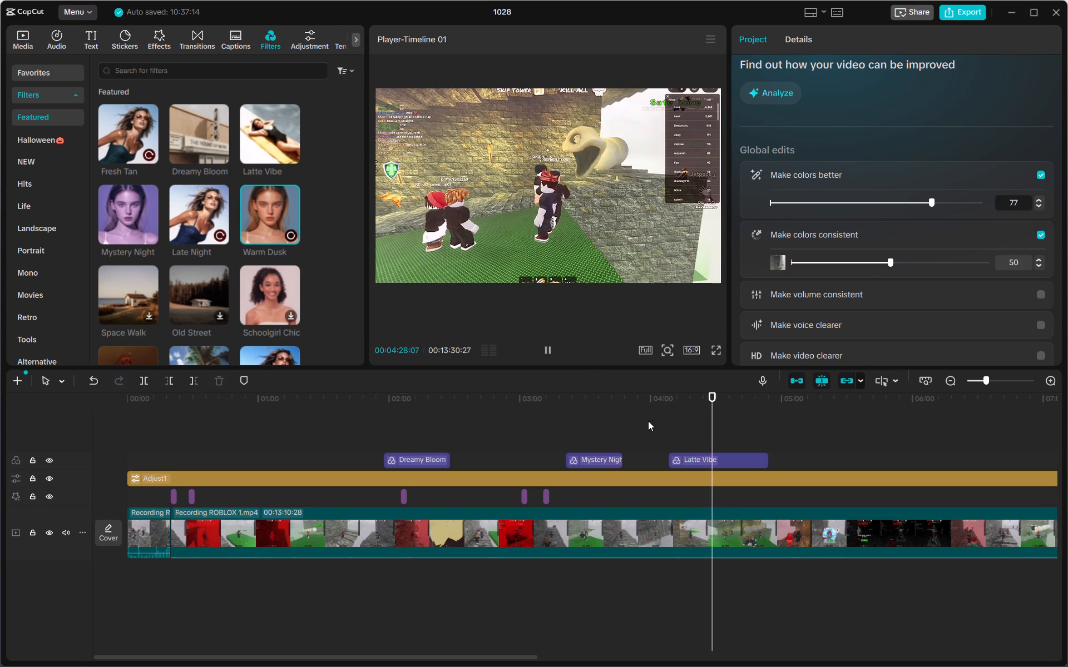
click(676, 429)
drag(676, 426, 694, 424)
click(539, 349)
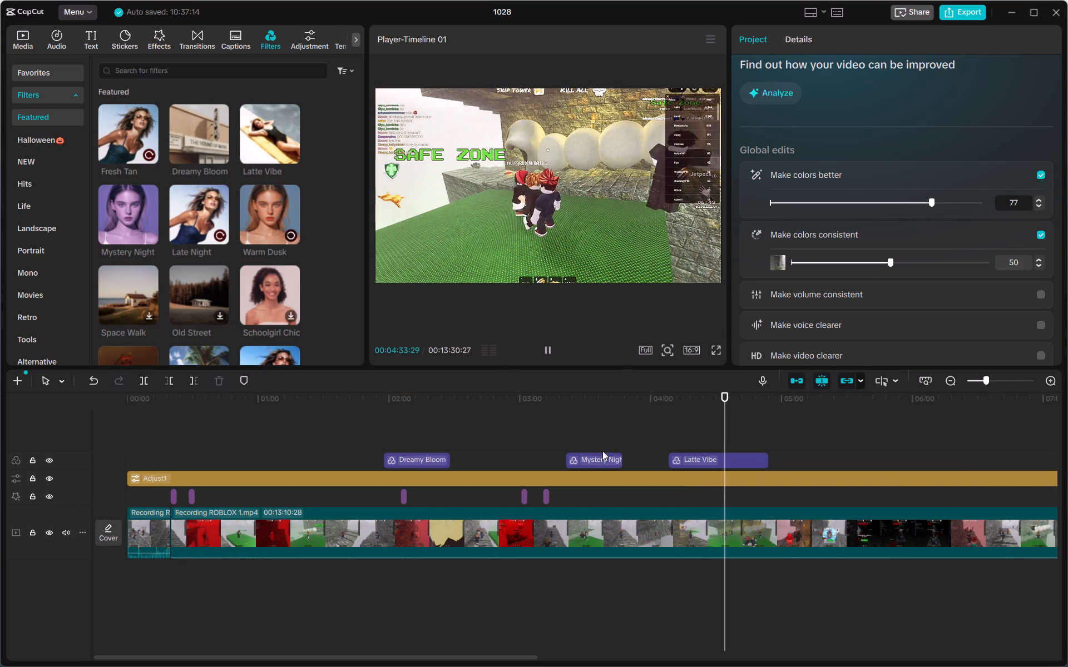
Play the recording from the very beginning to review the edit, dismissing the low-battery notice.
click(362, 432)
drag(362, 432, 70, 429)
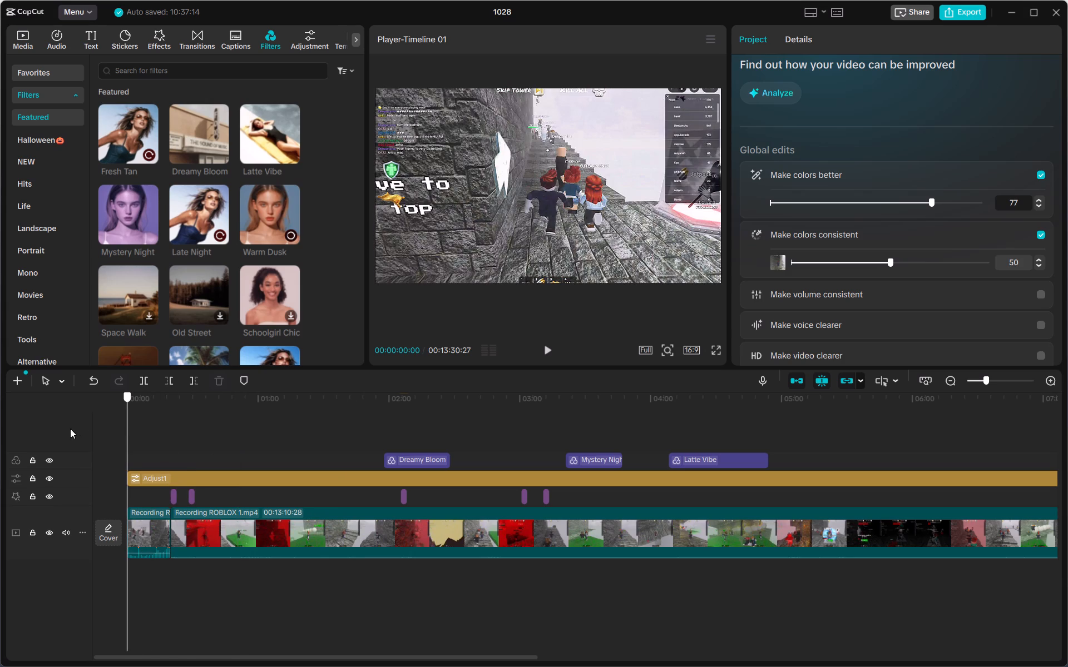
drag(70, 429, 90, 425)
click(550, 352)
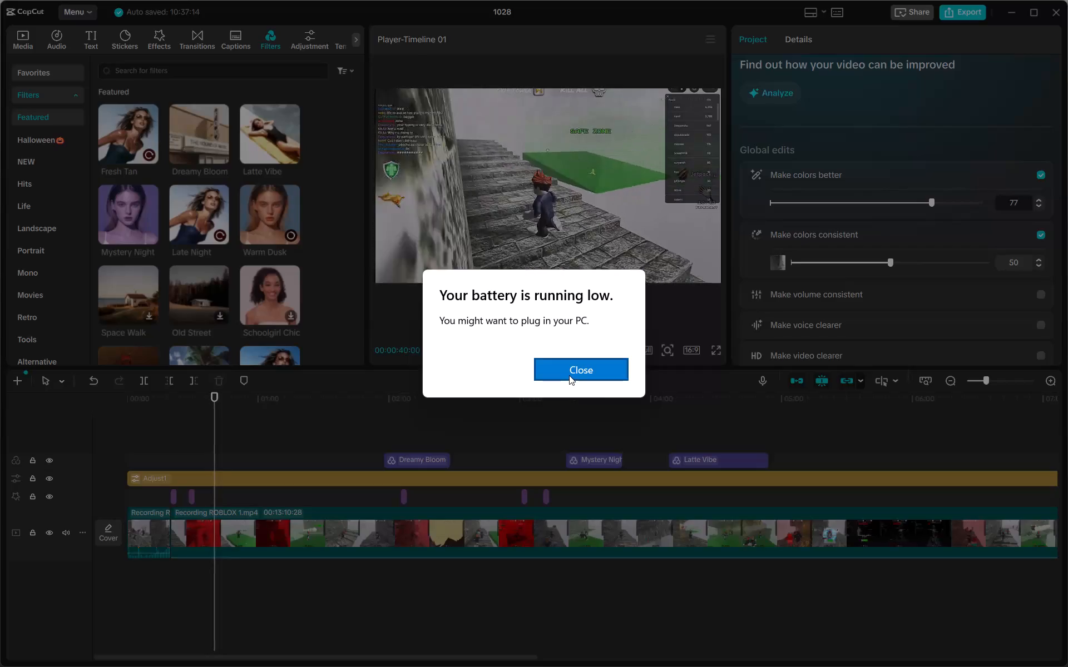
click(569, 375)
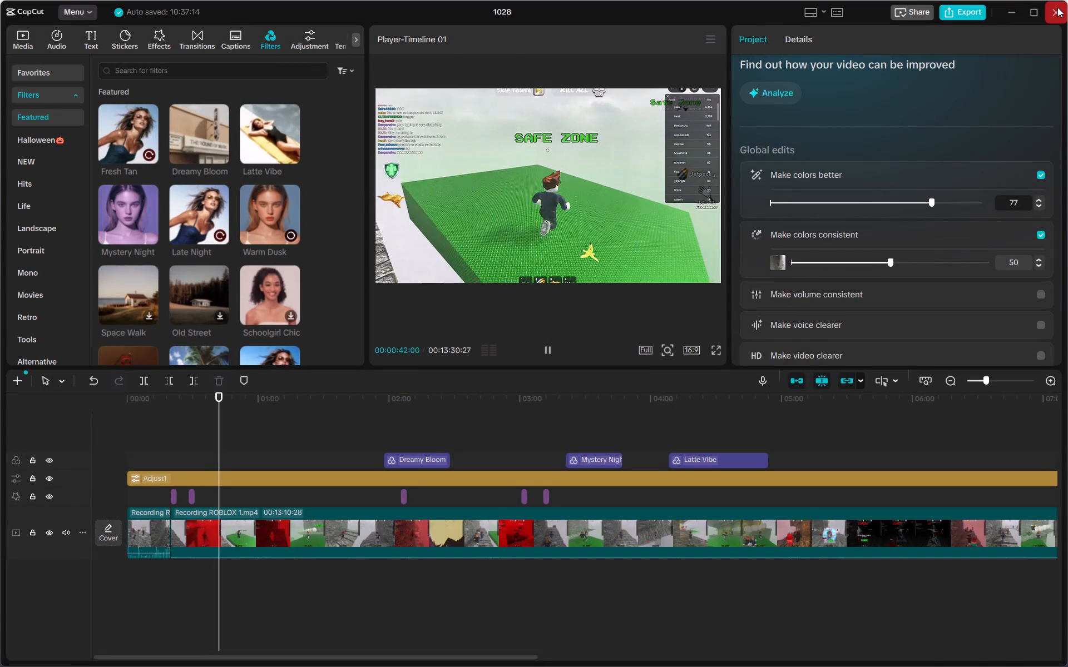
Close the project window.
click(1057, 7)
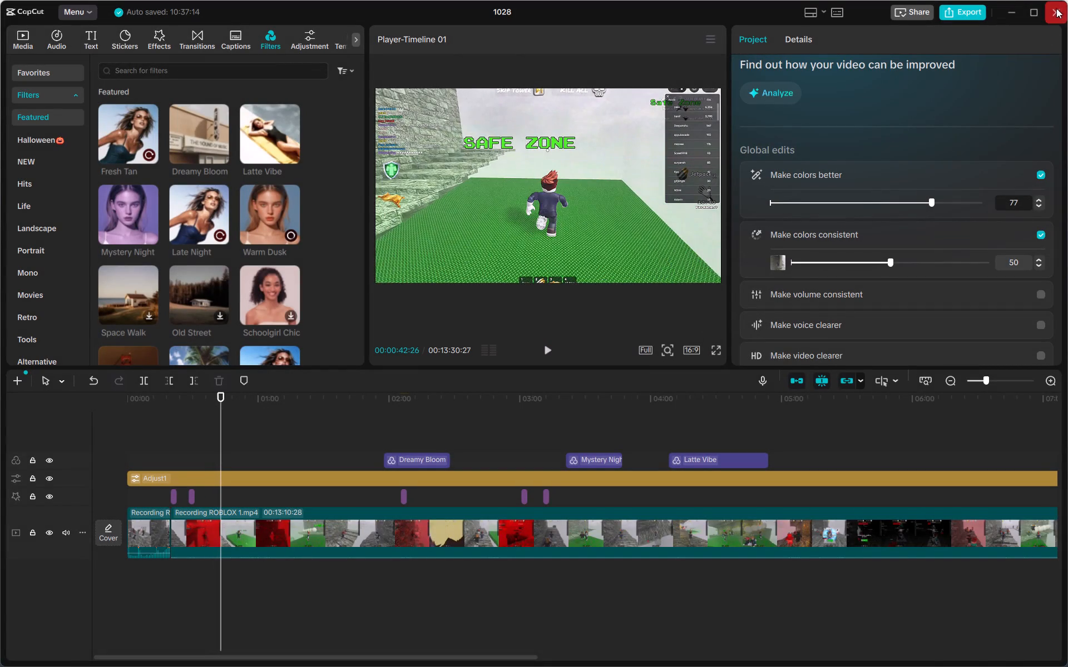